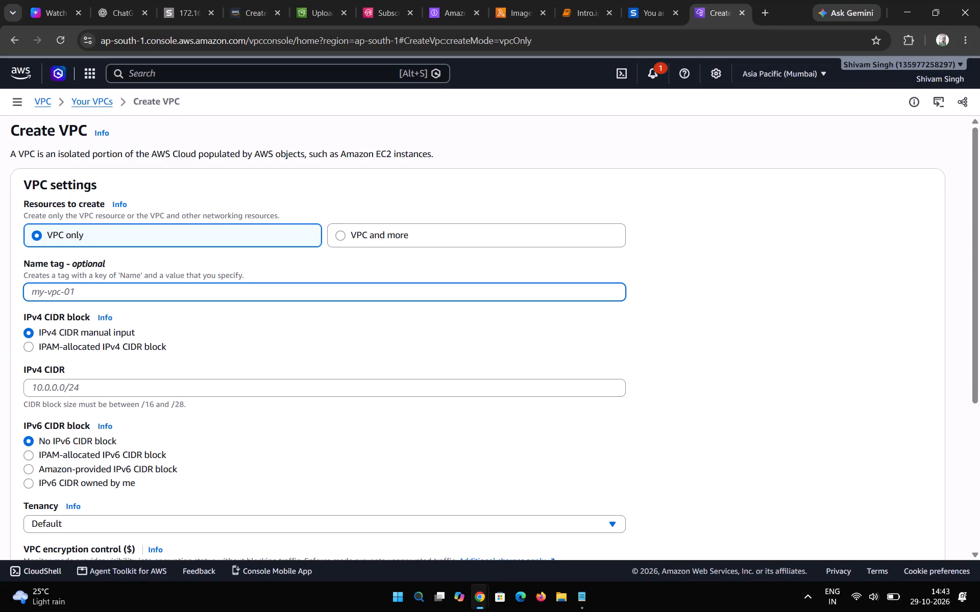
Enter it-c-vpc as the name tag of the new VPC.
type("it")
key("shift+underscore")
key("BackSpace")
type("-c-")
type("vpc")
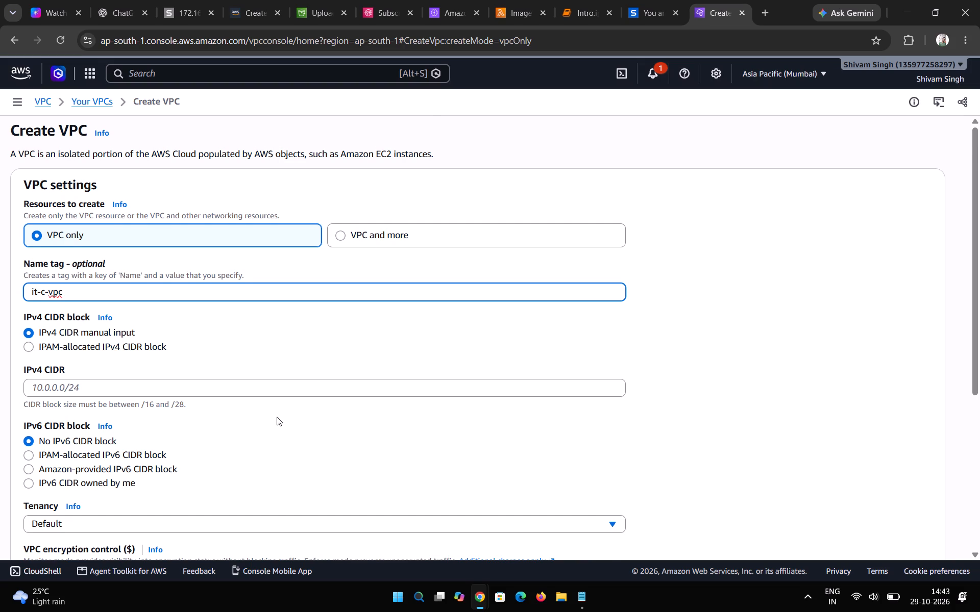
Set the new VPC's IPv4 CIDR block to 10.0.0.0/24.
scroll(277, 417, "down", 1)
left_click(84, 317)
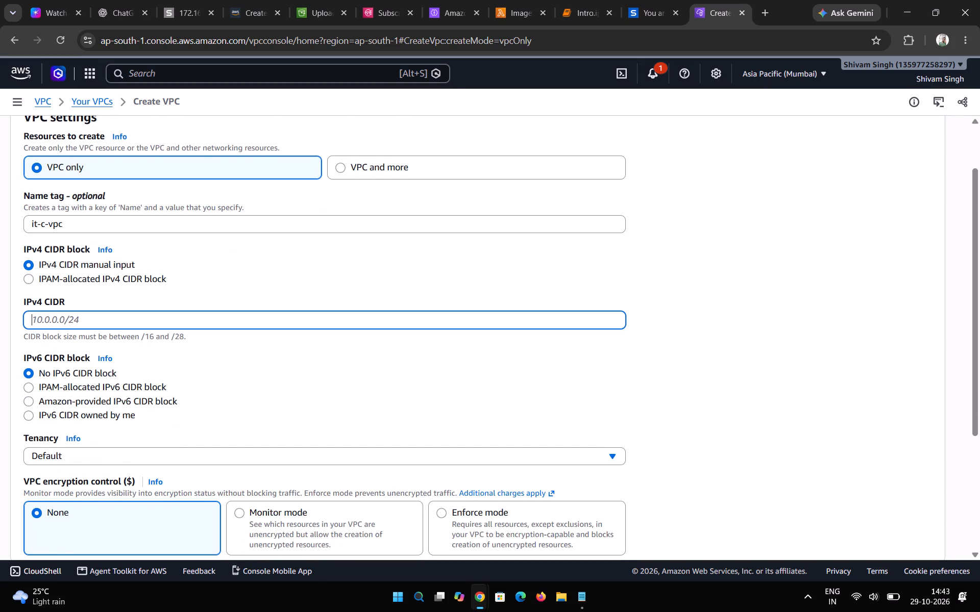
type("10")
type(".0.0.0")
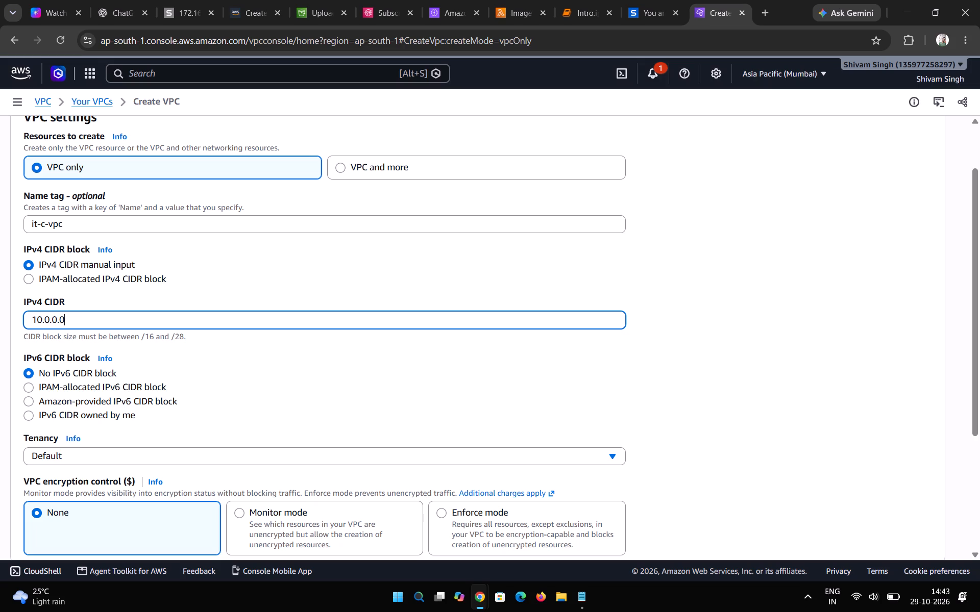
key("shift+question")
key("BackSpace")
key("slash")
type("24")
Create the VPC, keeping no IPv6 CIDR block, default tenancy, no encryption control and the existing Name tag.
scroll(140, 440, "down", 1)
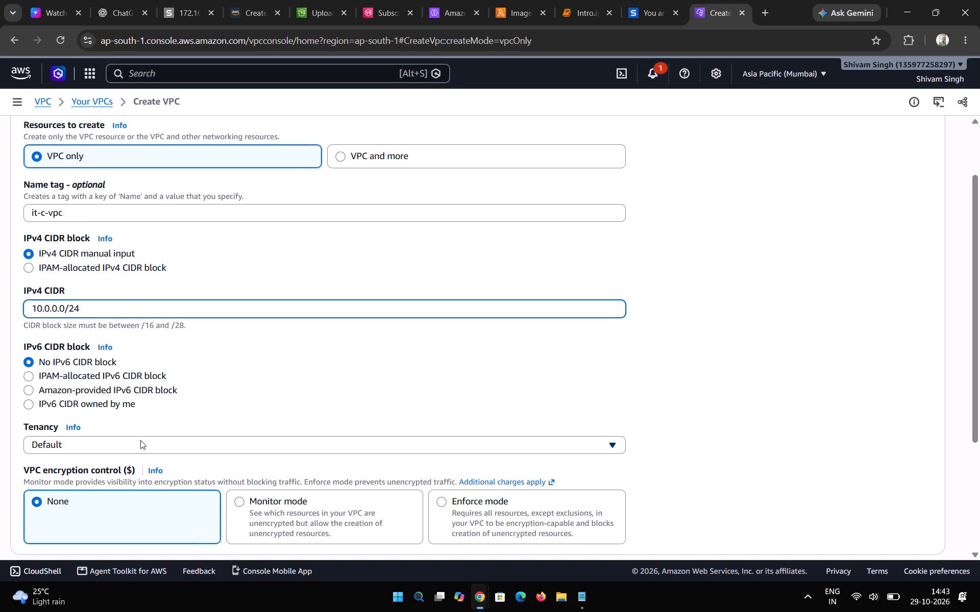
scroll(140, 440, "down", 1)
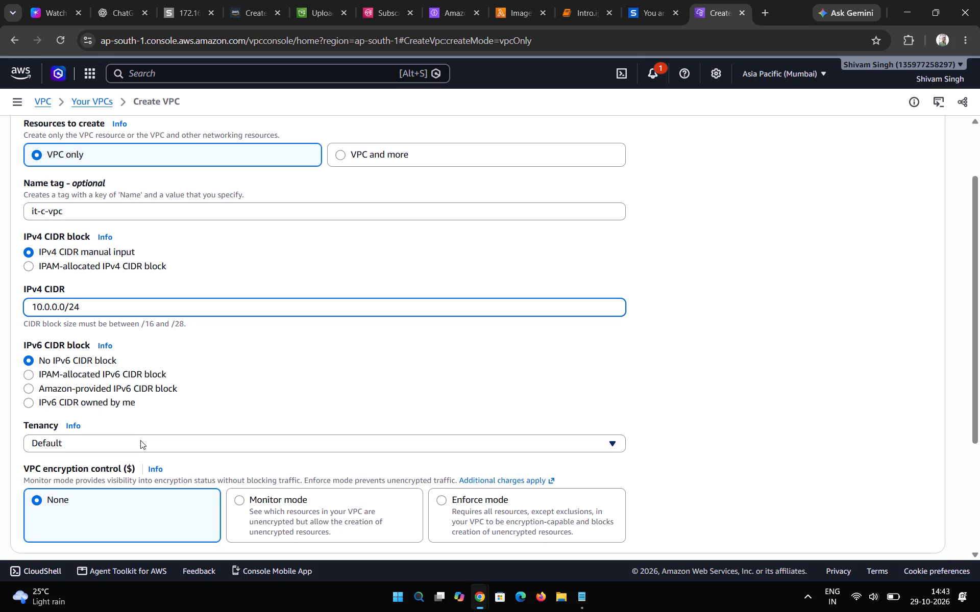
scroll(140, 440, "down", 1)
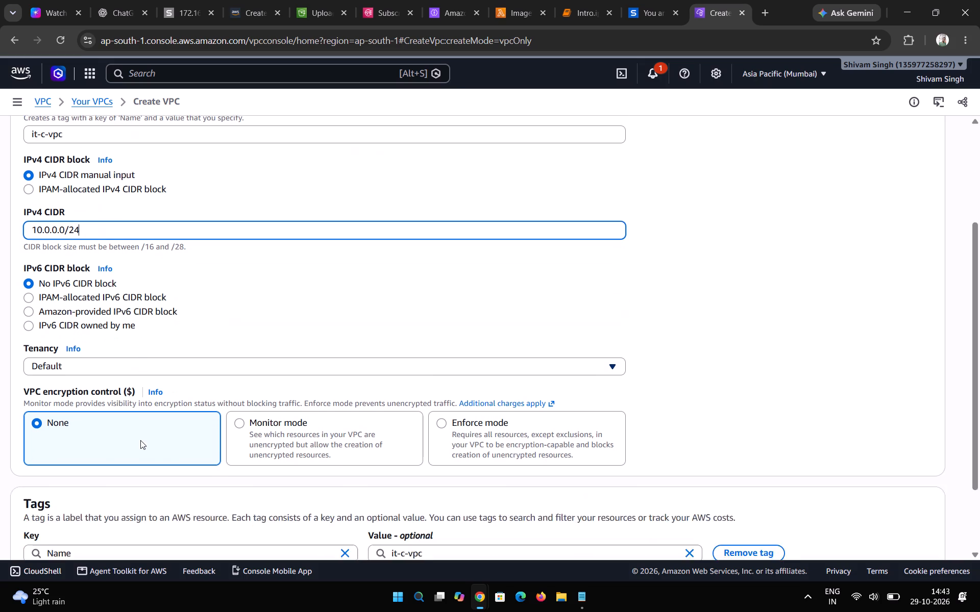
scroll(140, 440, "down", 2)
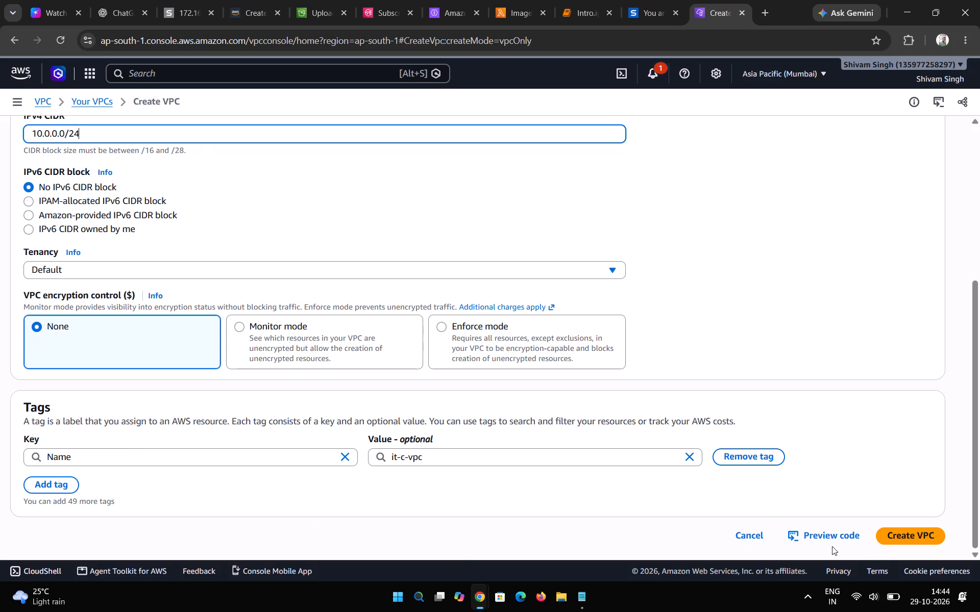
left_click(897, 542)
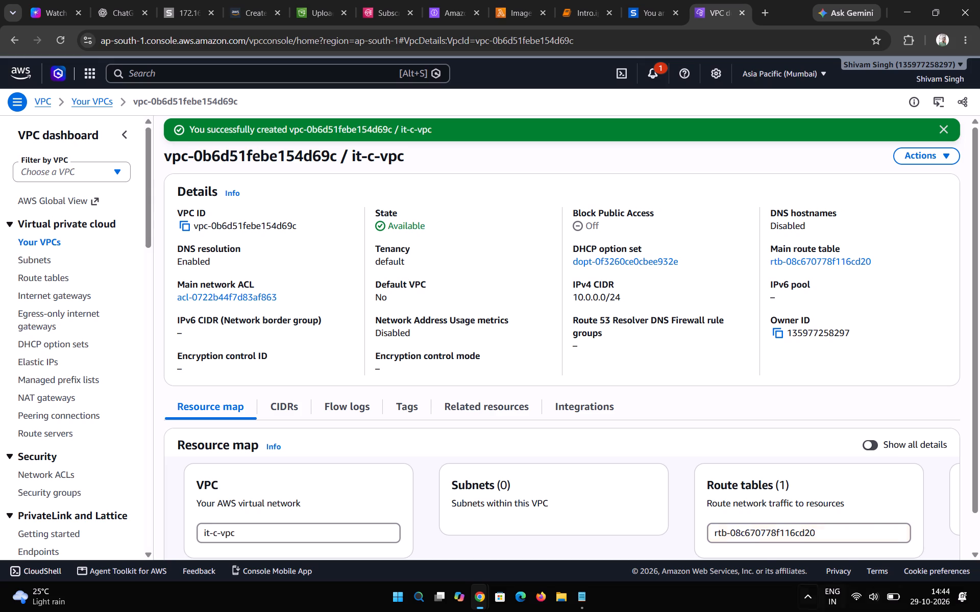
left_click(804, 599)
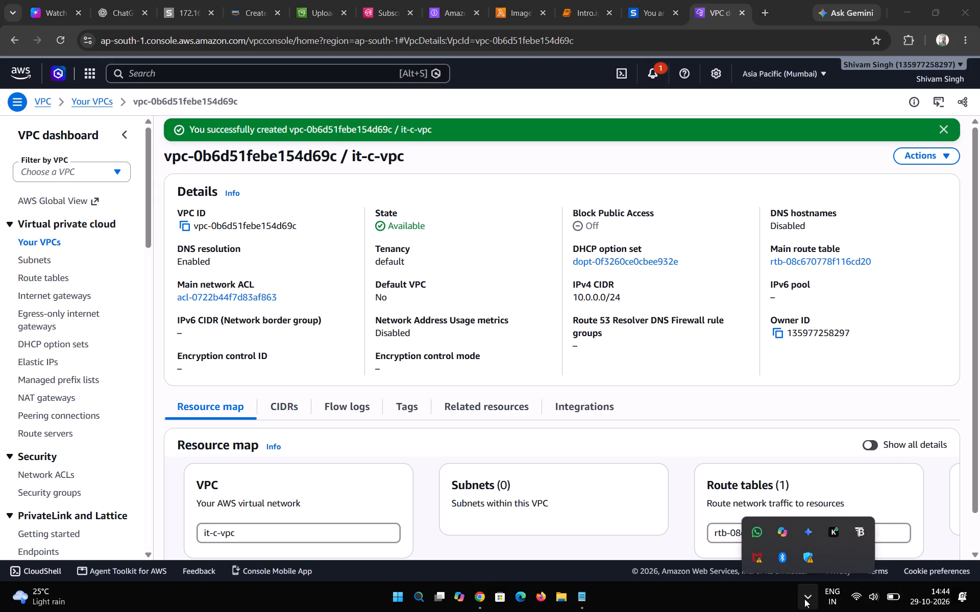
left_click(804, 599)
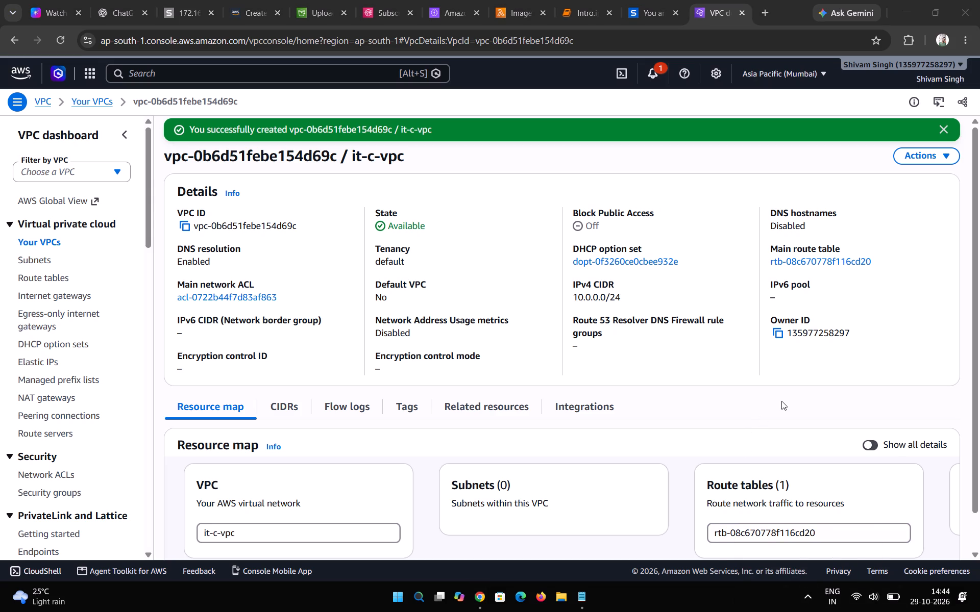
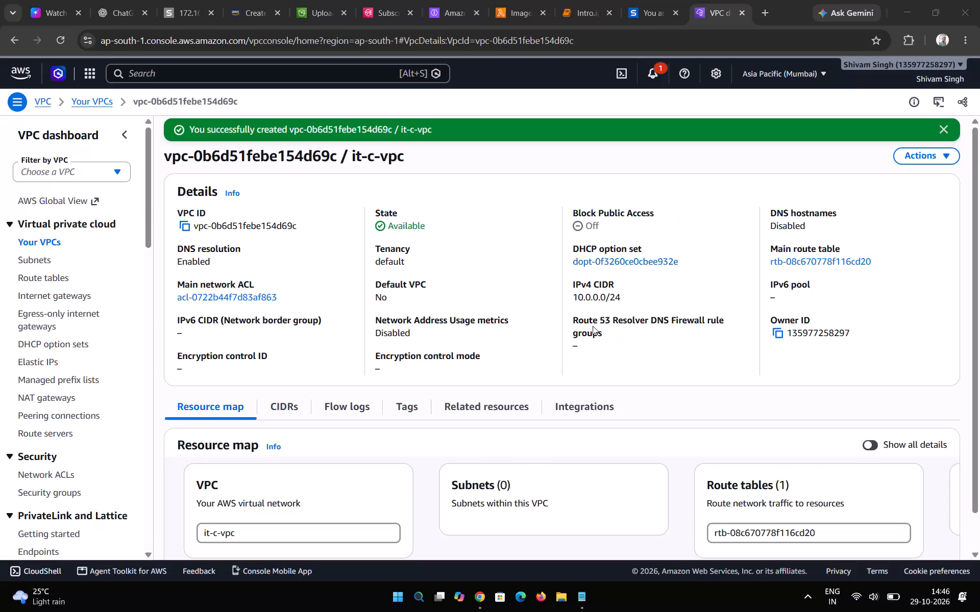
Start creating a new subnet and choose it-c-vpc as the VPC it belongs to.
scroll(593, 326, "down", 2)
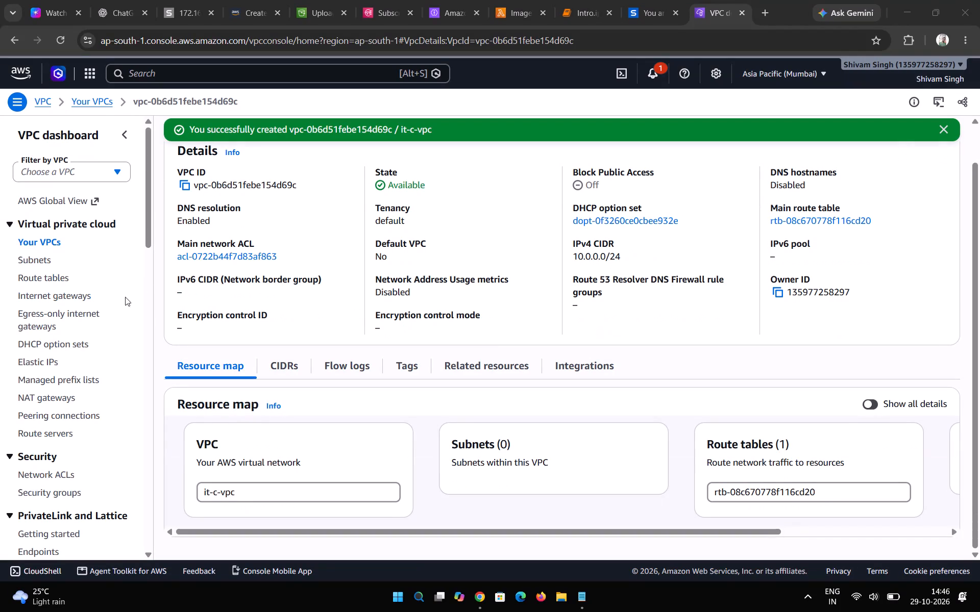
left_click(46, 255)
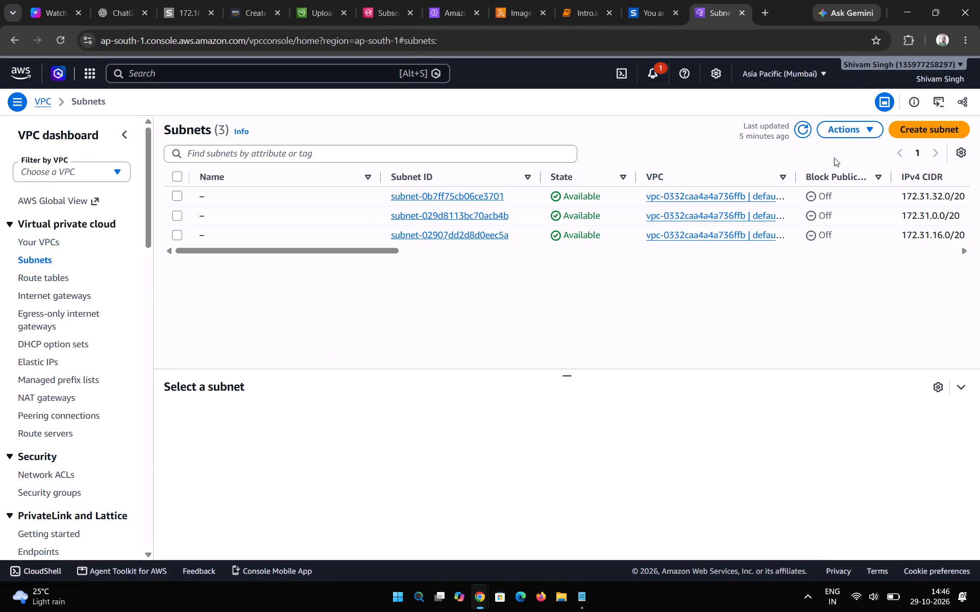
left_click(903, 135)
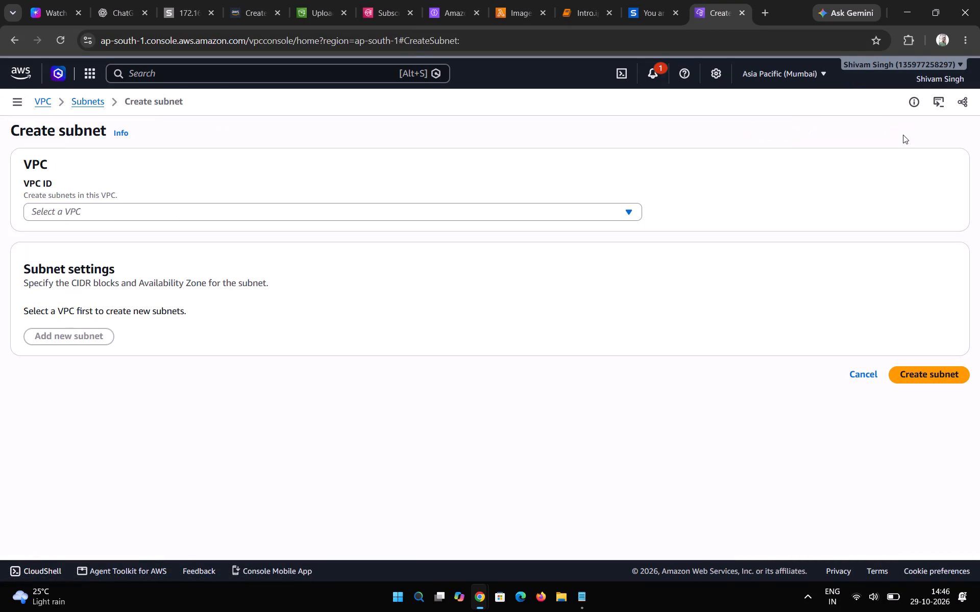
left_click(438, 208)
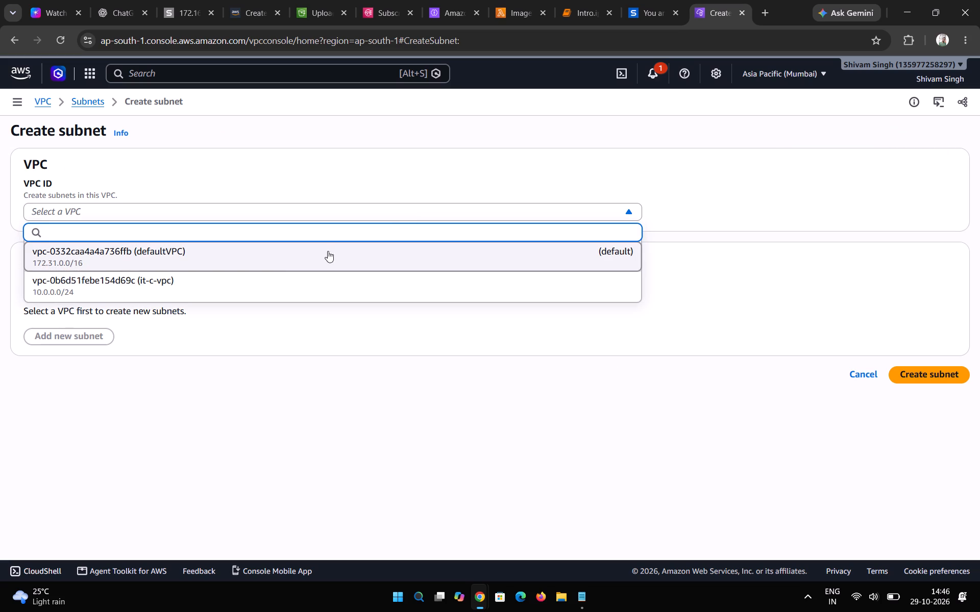
left_click(277, 280)
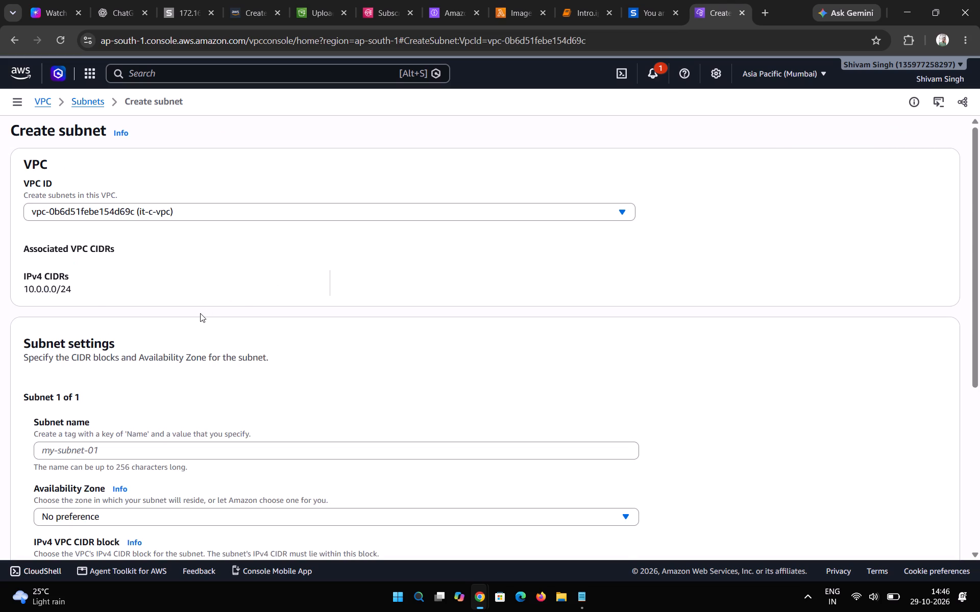
Name the new subnet it-c-public-subnet.
scroll(200, 313, "down", 2)
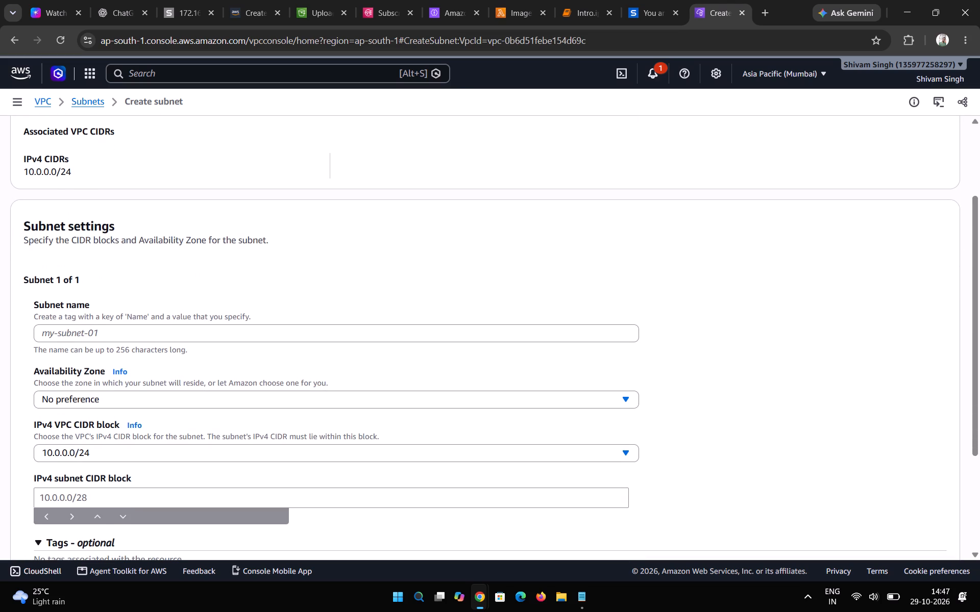
left_click(160, 329)
scroll(160, 329, "down", 1)
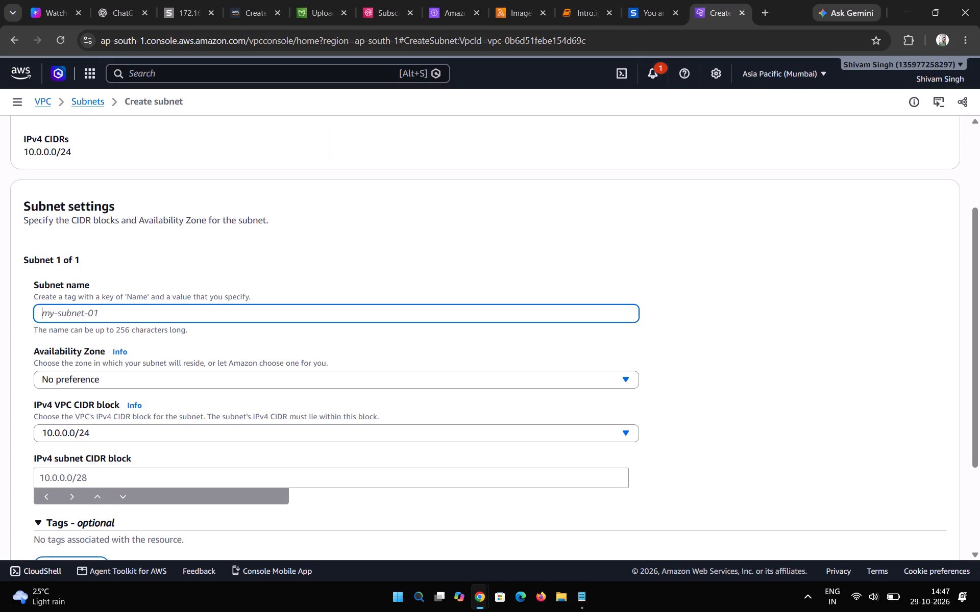
type("it-")
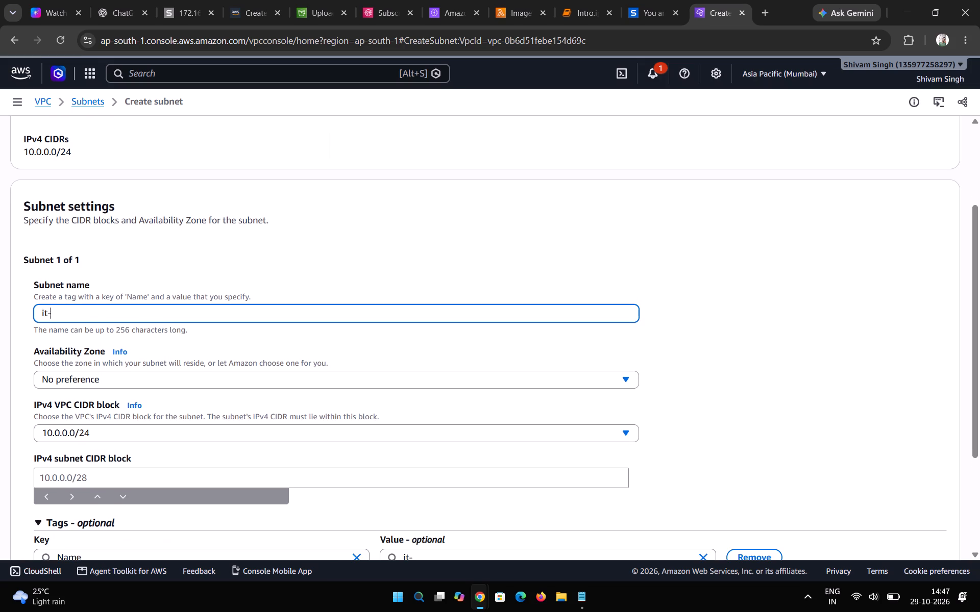
key("c")
key("minus")
type("public")
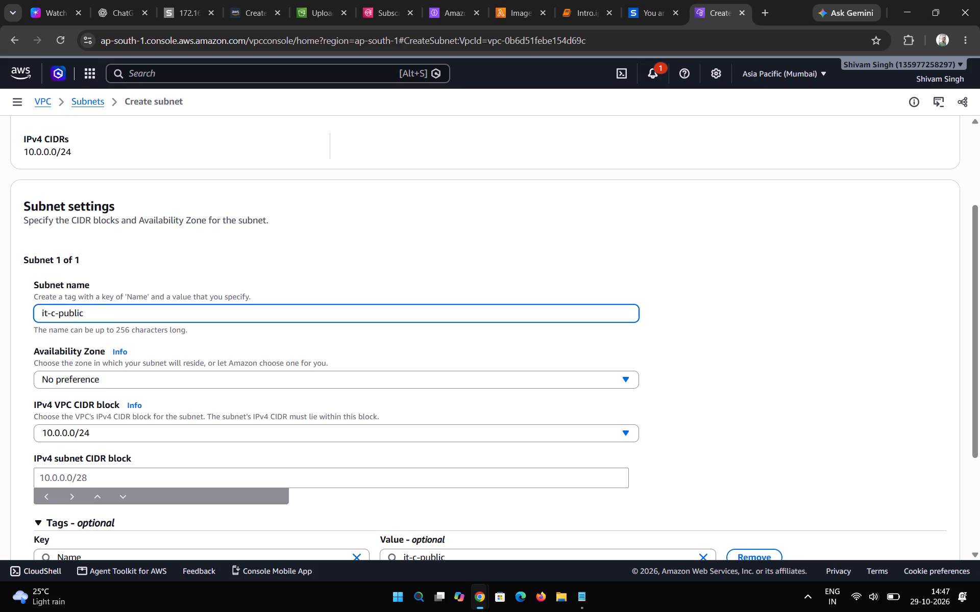
key("minus")
type("su")
type("bnet")
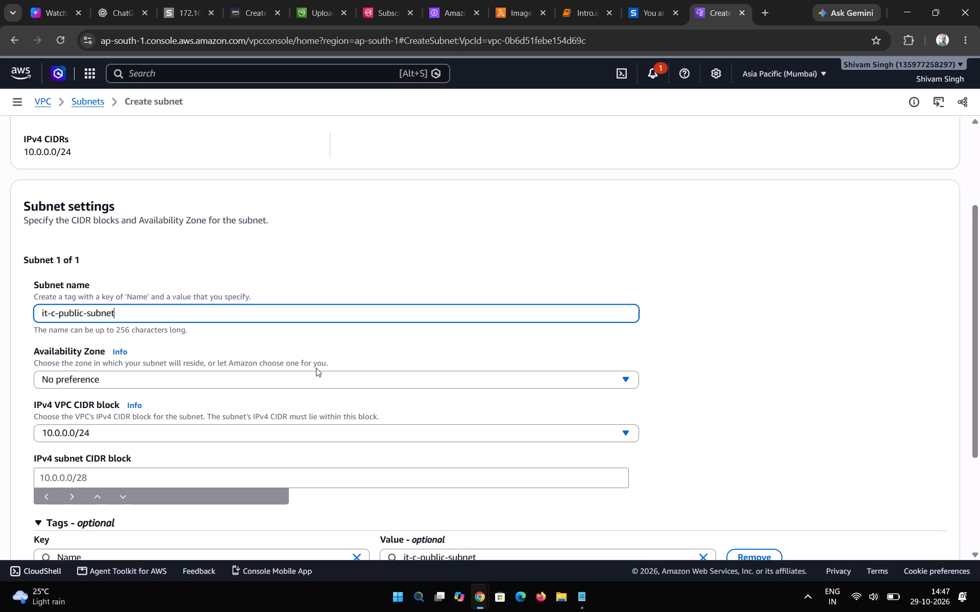
Set the subnet's Availability Zone to Asia Pacific (Mumbai) / aps1-az1 (ap-south-1a).
left_click(326, 376)
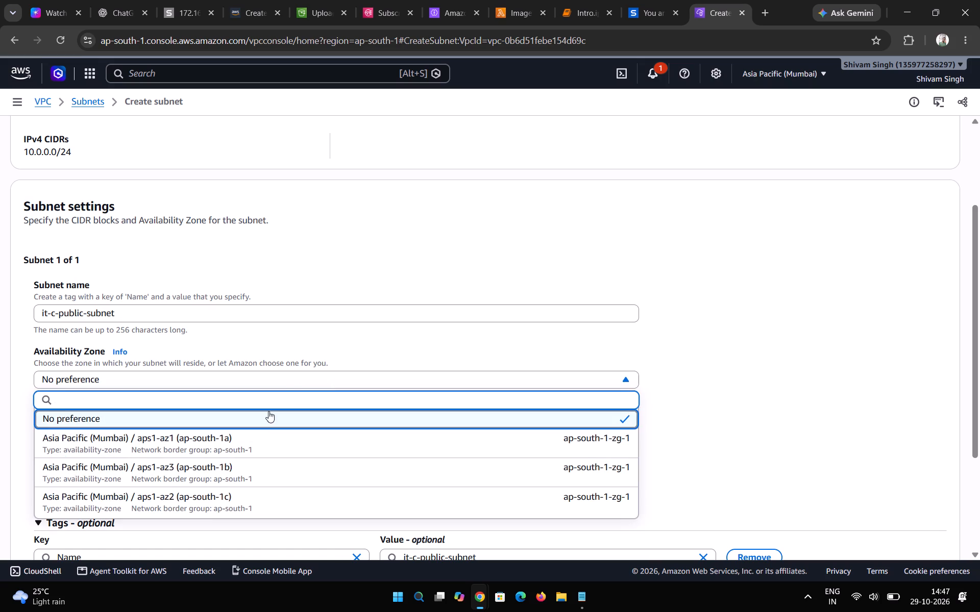
left_click(258, 438)
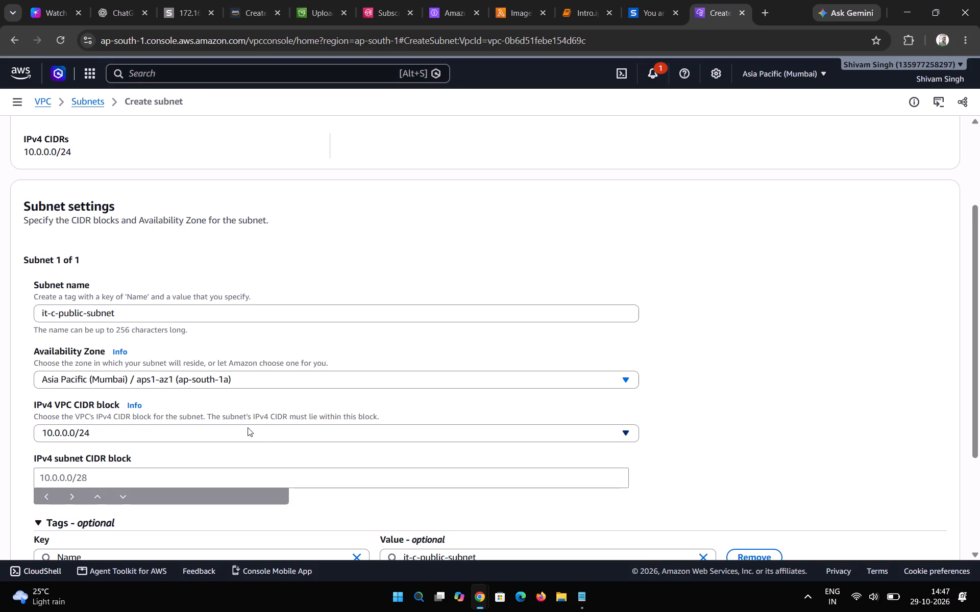
Keep 10.0.0.0/24 as the IPv4 VPC CIDR block and set the IPv4 subnet CIDR block to 10.0.0.0/28.
scroll(248, 427, "down", 2)
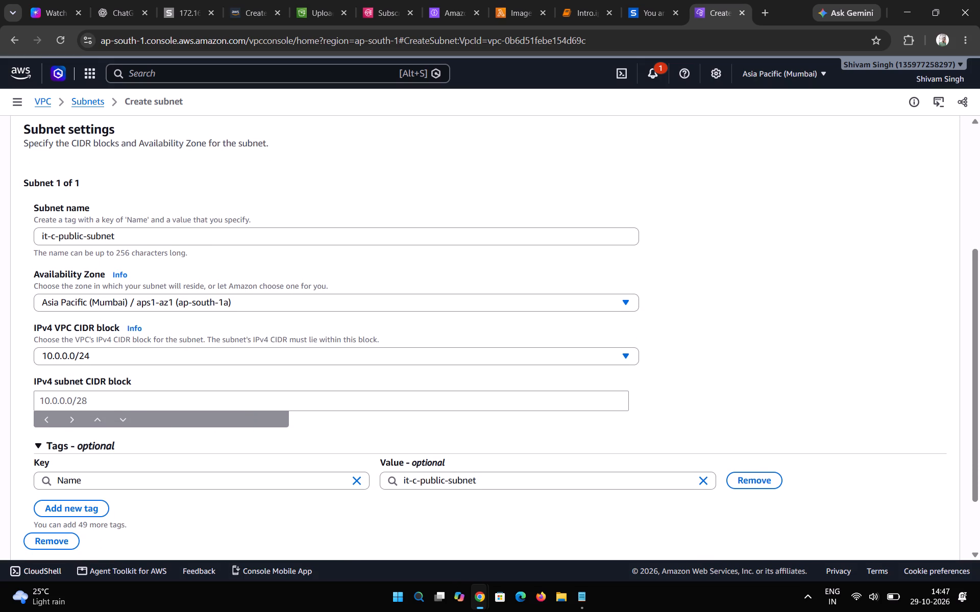
left_click(183, 399)
left_click_drag(135, 350, 179, 341)
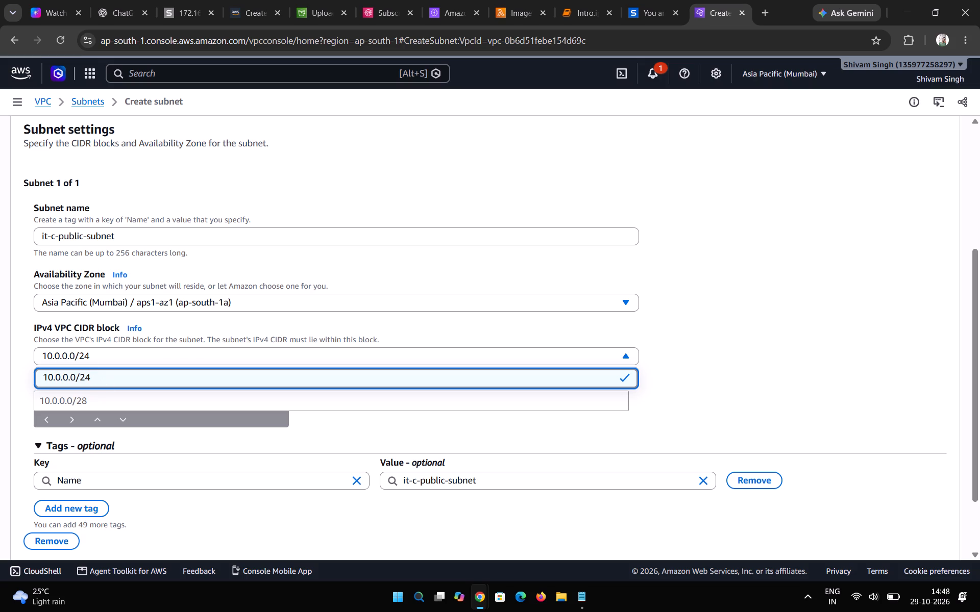
left_click(109, 382)
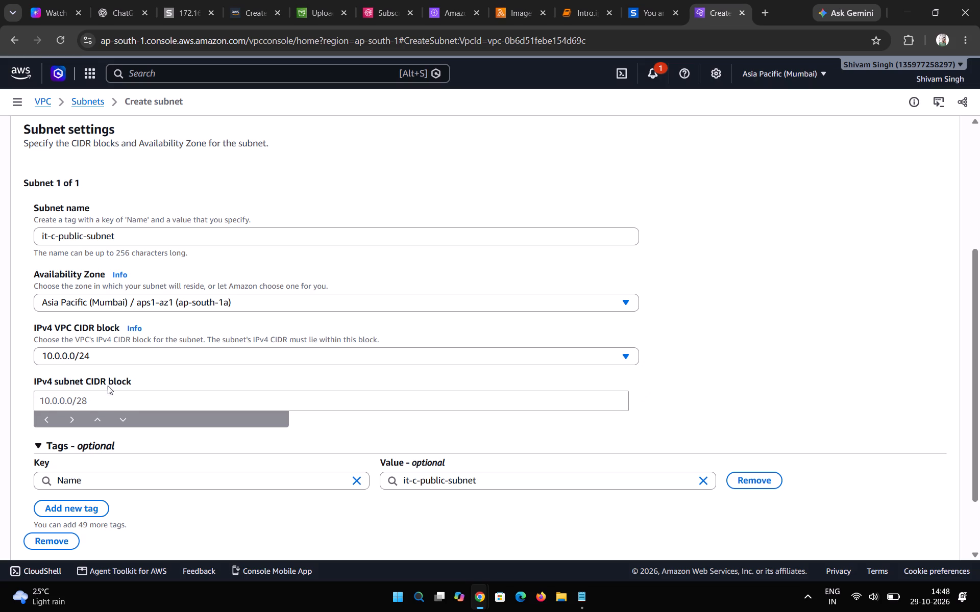
left_click(108, 396)
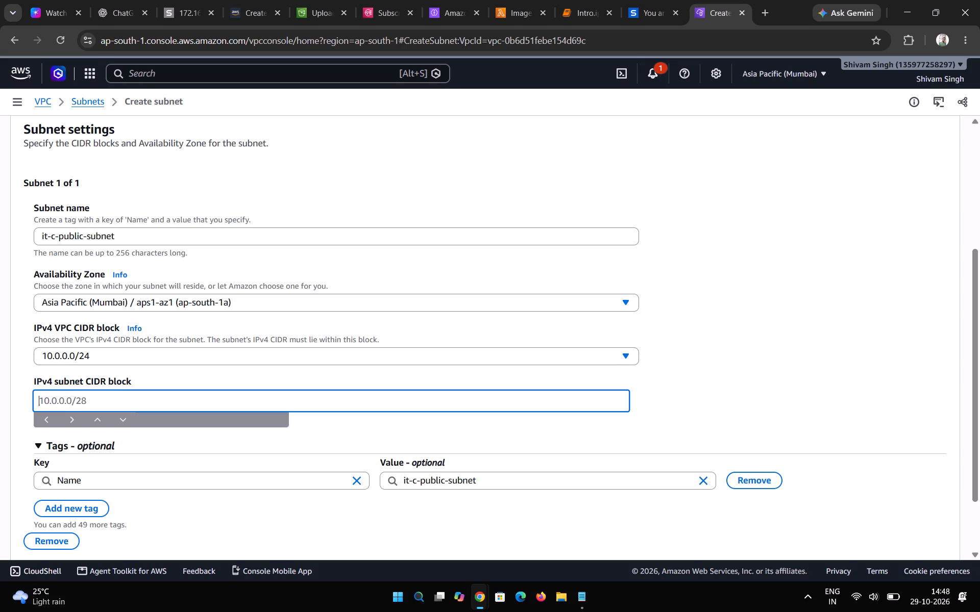
type("10")
type(".0.0.0")
key("slash")
type("28")
scroll(293, 327, "down", 2)
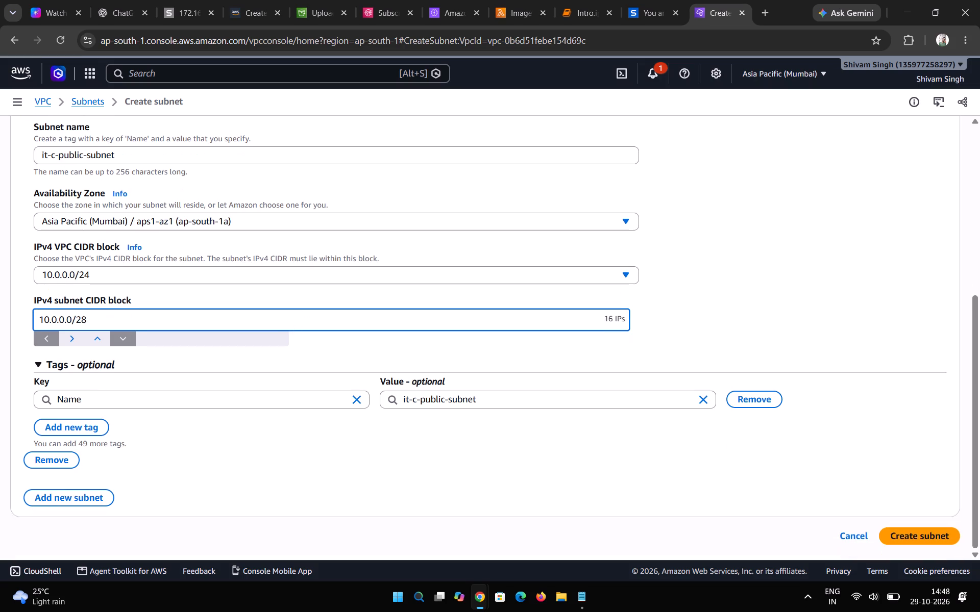
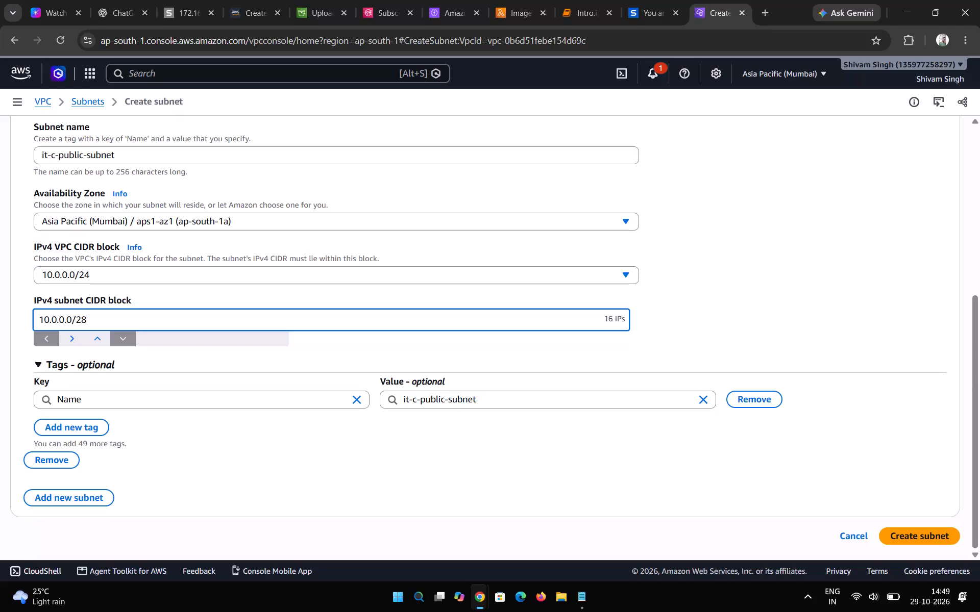
Add a second subnet to the subnet creation form and name it it-c-private-subnet.
left_click(101, 492)
scroll(201, 438, "down", 3)
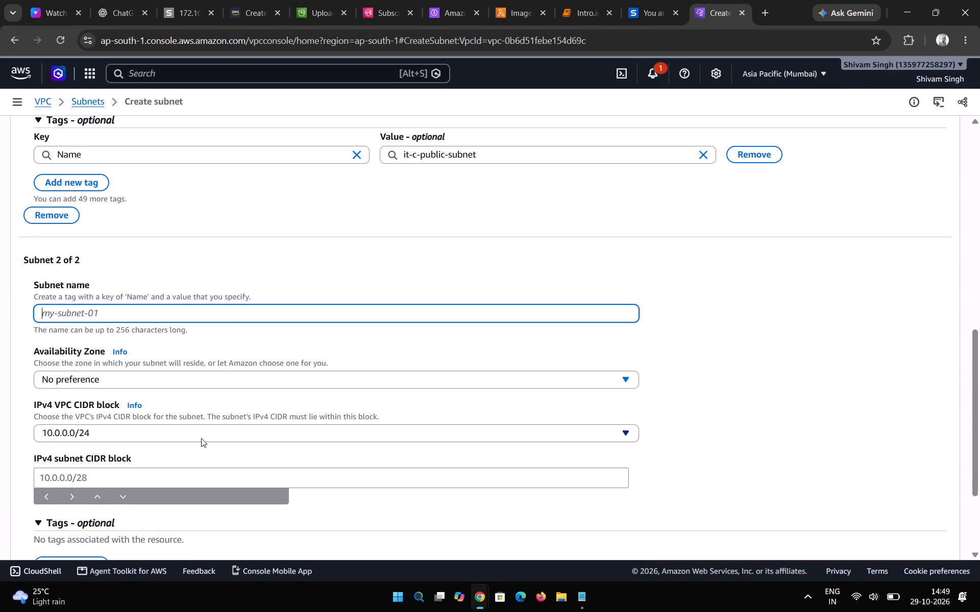
type("it")
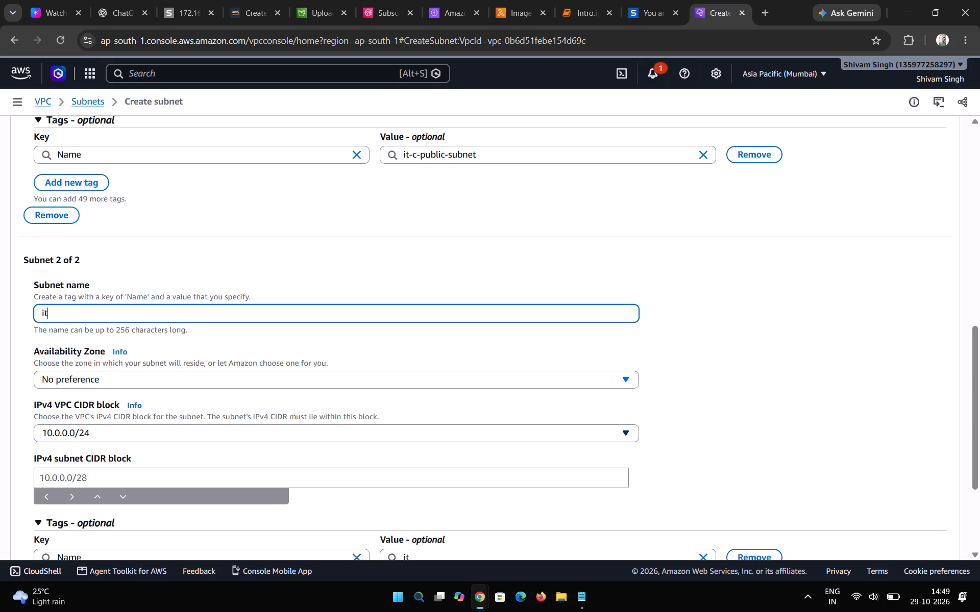
key("minus")
type("c-")
type("private")
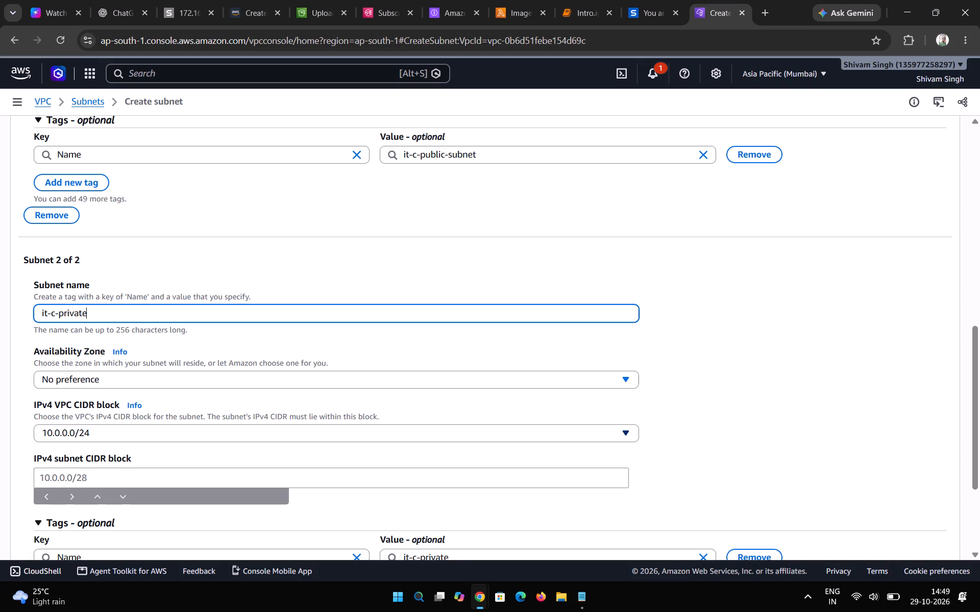
type("-subnet")
Set the private subnet's Availability Zone to Asia Pacific (Mumbai) / aps1-az1 (ap-south-1a).
left_click(152, 370)
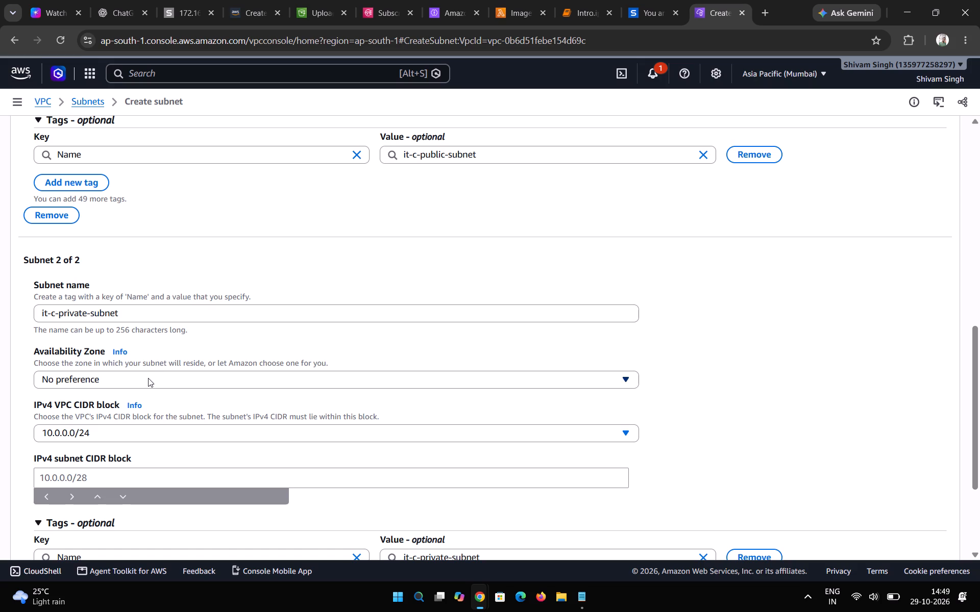
left_click(148, 378)
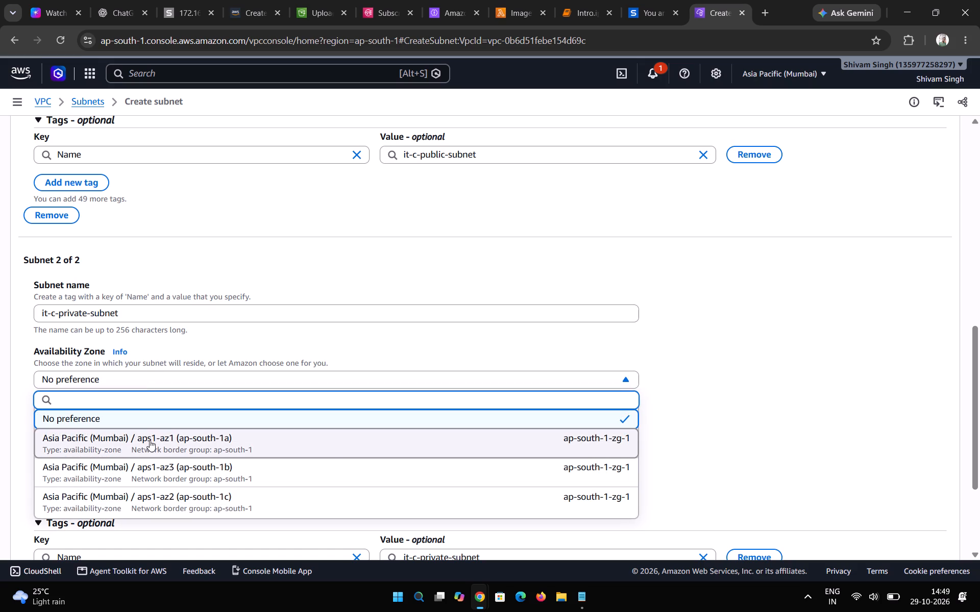
left_click(150, 440)
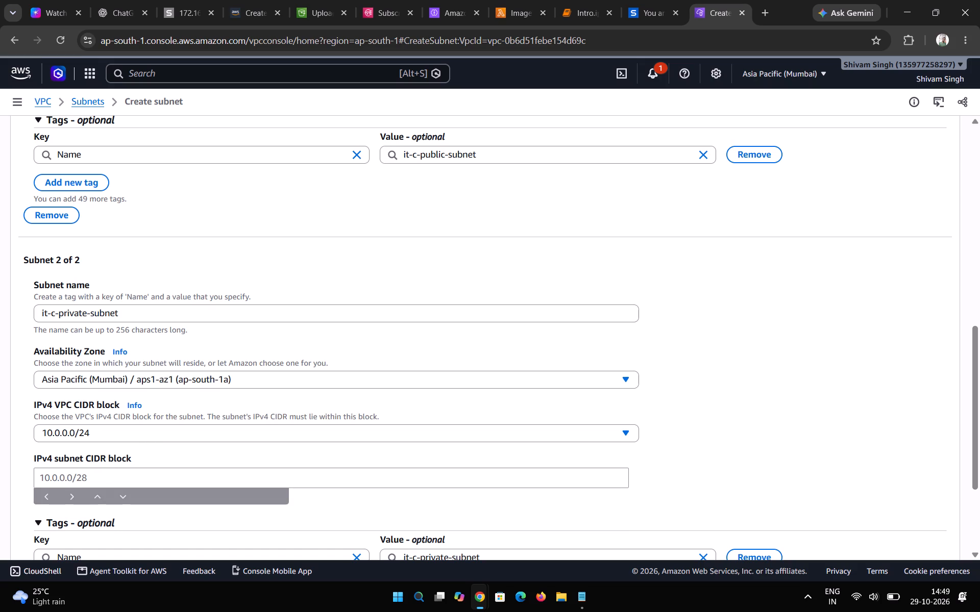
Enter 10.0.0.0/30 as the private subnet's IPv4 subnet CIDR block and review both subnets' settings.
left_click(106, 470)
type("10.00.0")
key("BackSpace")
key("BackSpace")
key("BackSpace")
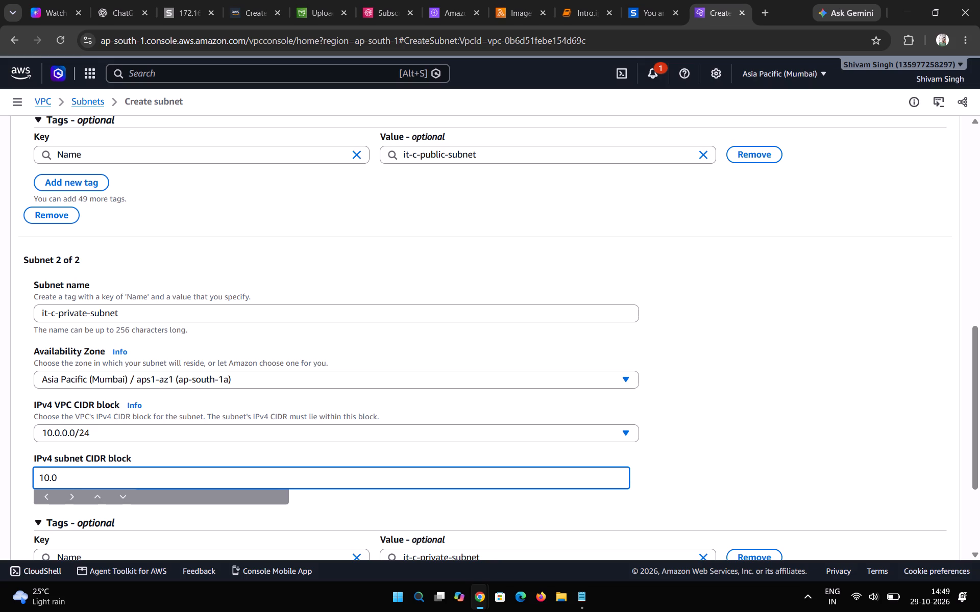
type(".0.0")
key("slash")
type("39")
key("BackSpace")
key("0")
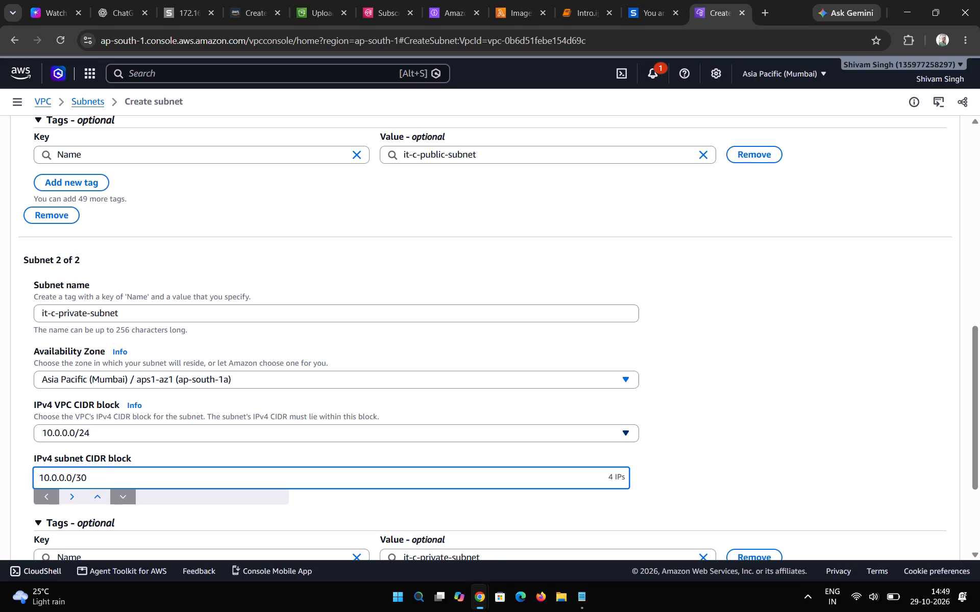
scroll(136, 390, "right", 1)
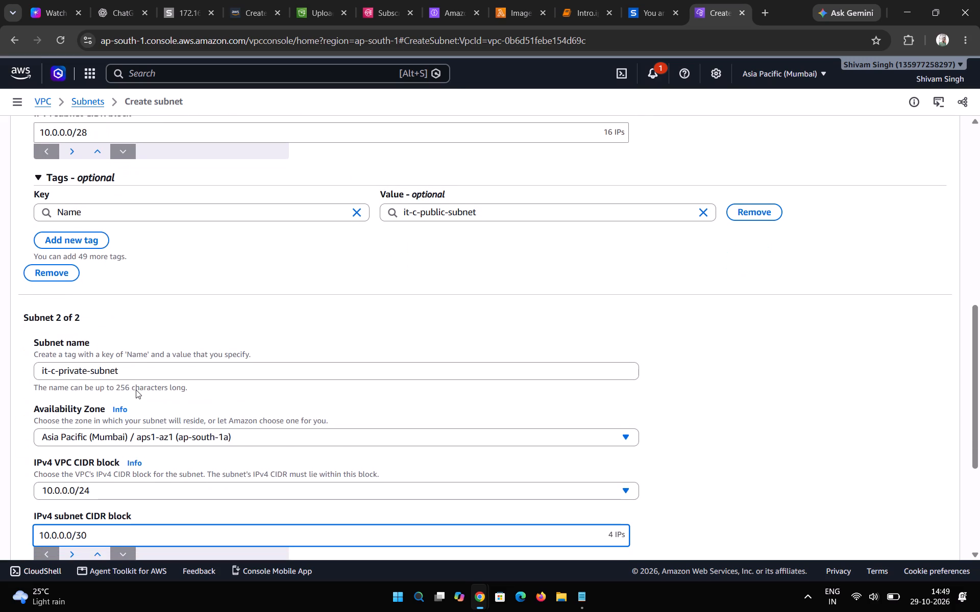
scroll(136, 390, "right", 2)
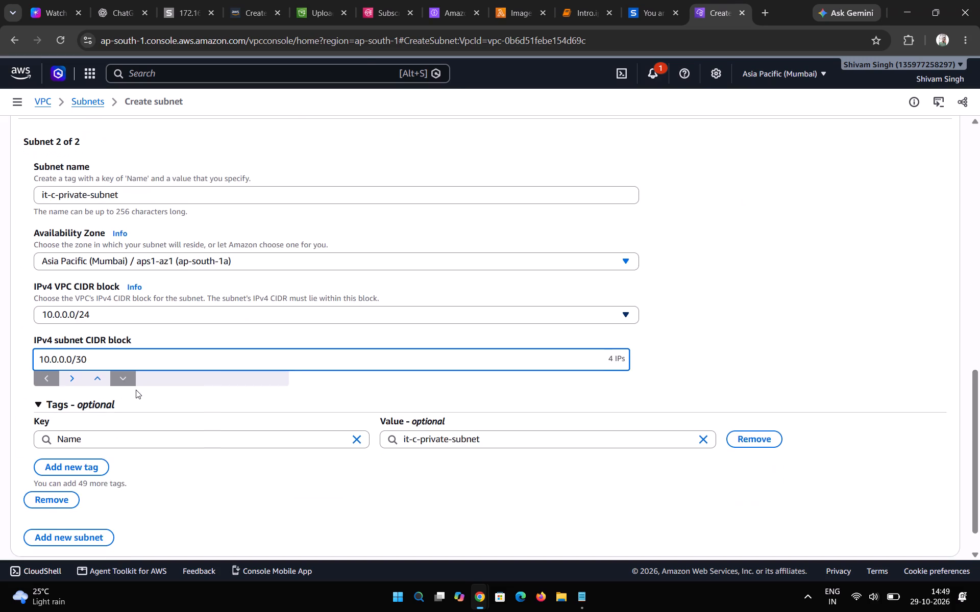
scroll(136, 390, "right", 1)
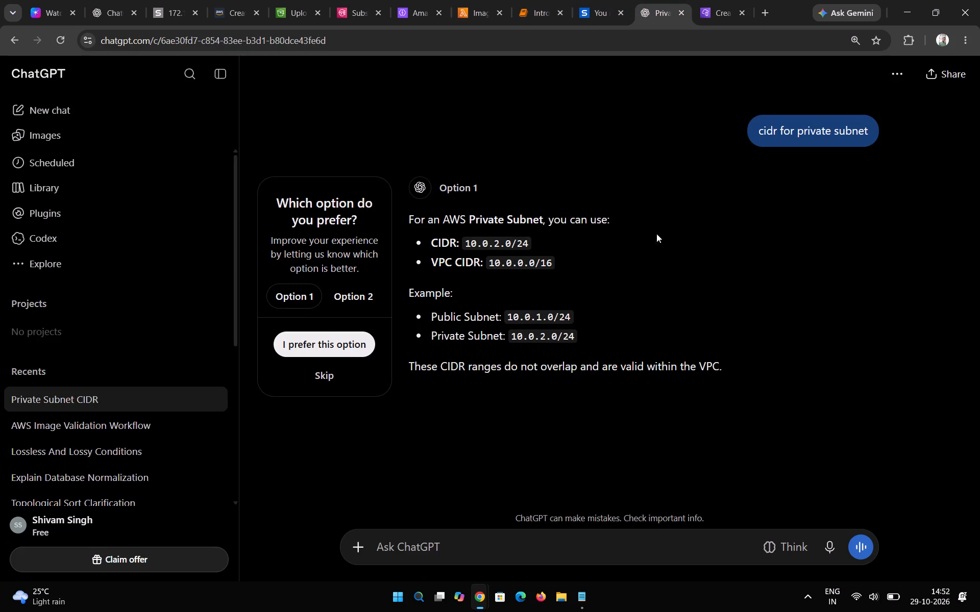
left_click(710, 4)
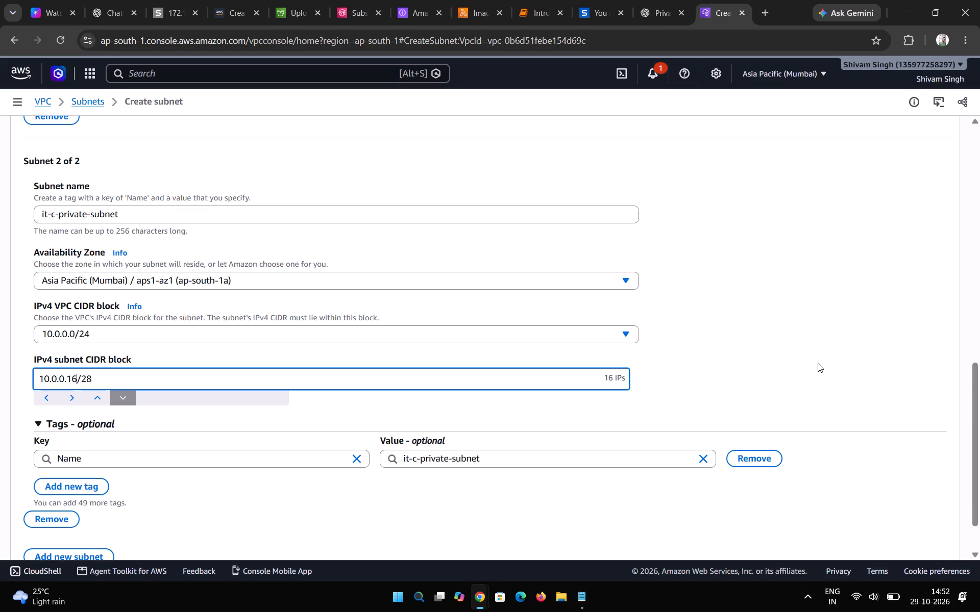
scroll(817, 368, "down", 2)
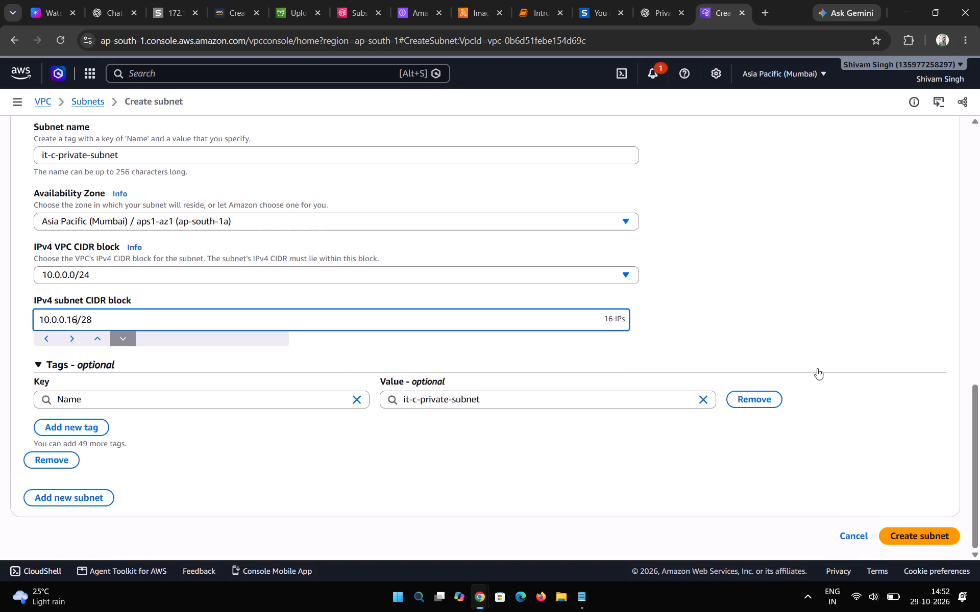
left_click(899, 530)
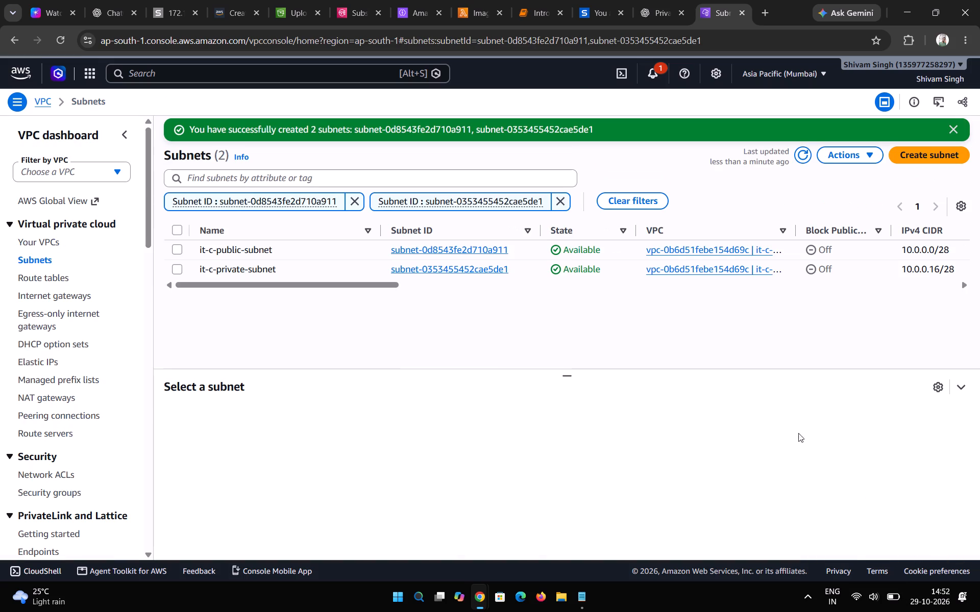
scroll(768, 410, "up", 2)
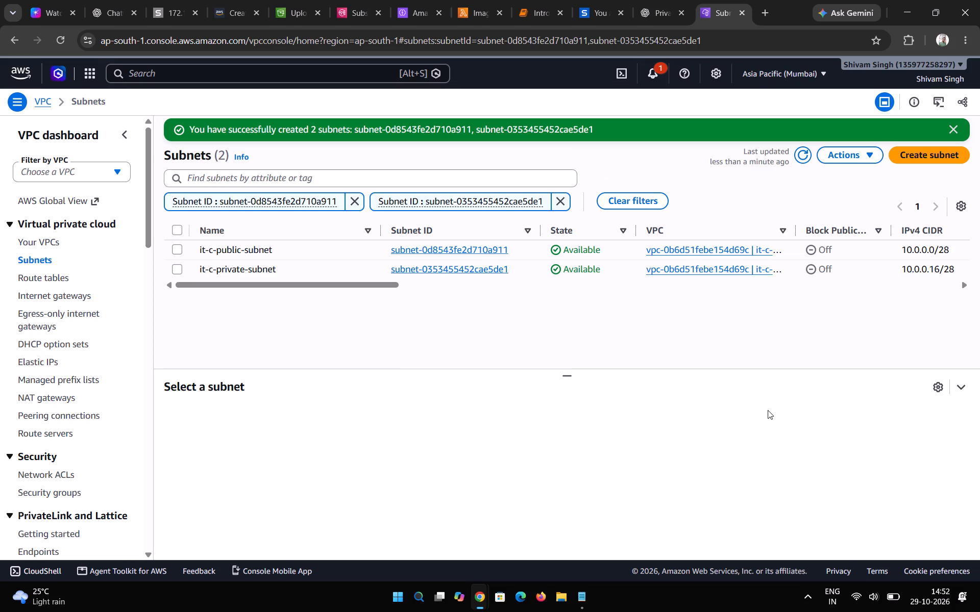
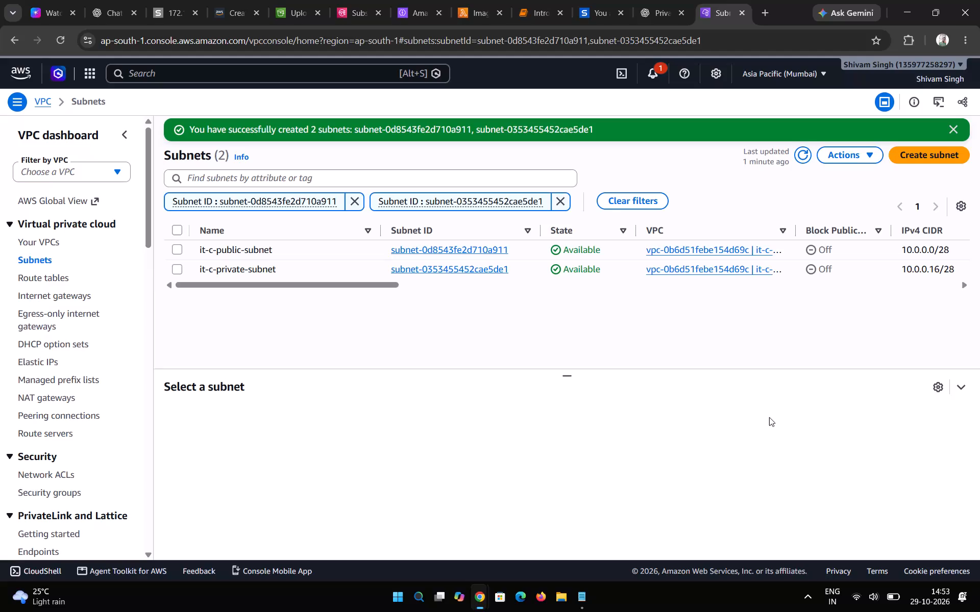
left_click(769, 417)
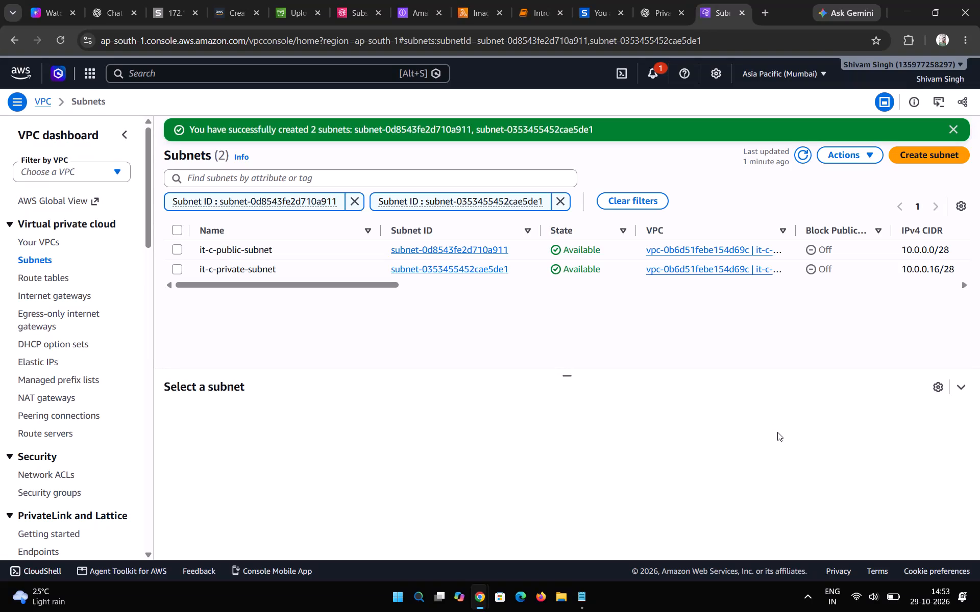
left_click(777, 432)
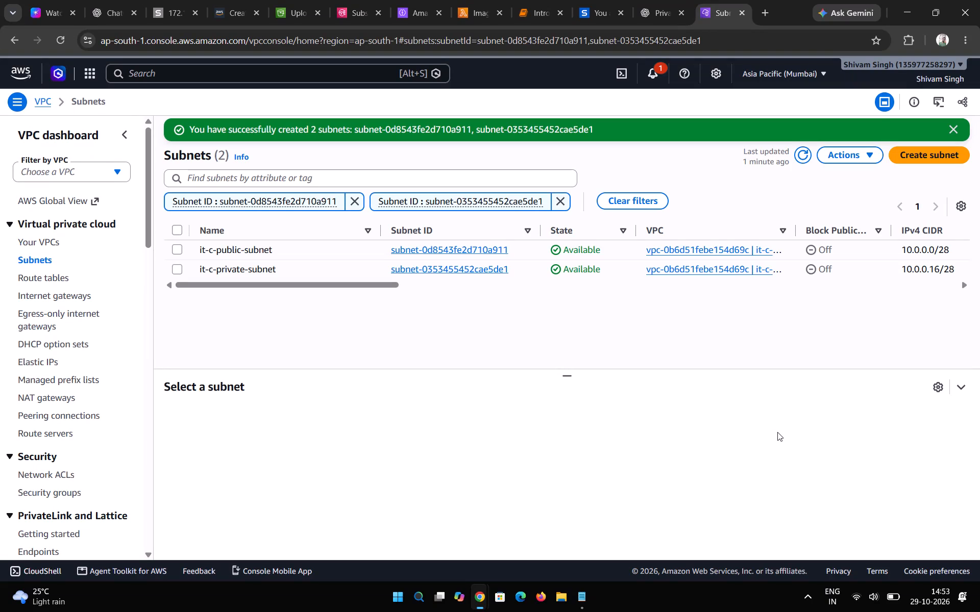
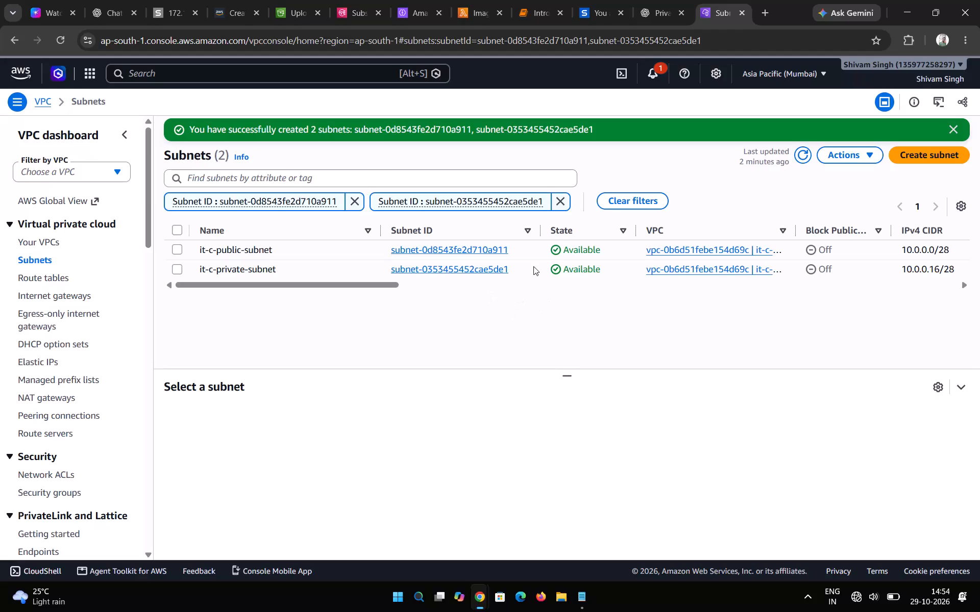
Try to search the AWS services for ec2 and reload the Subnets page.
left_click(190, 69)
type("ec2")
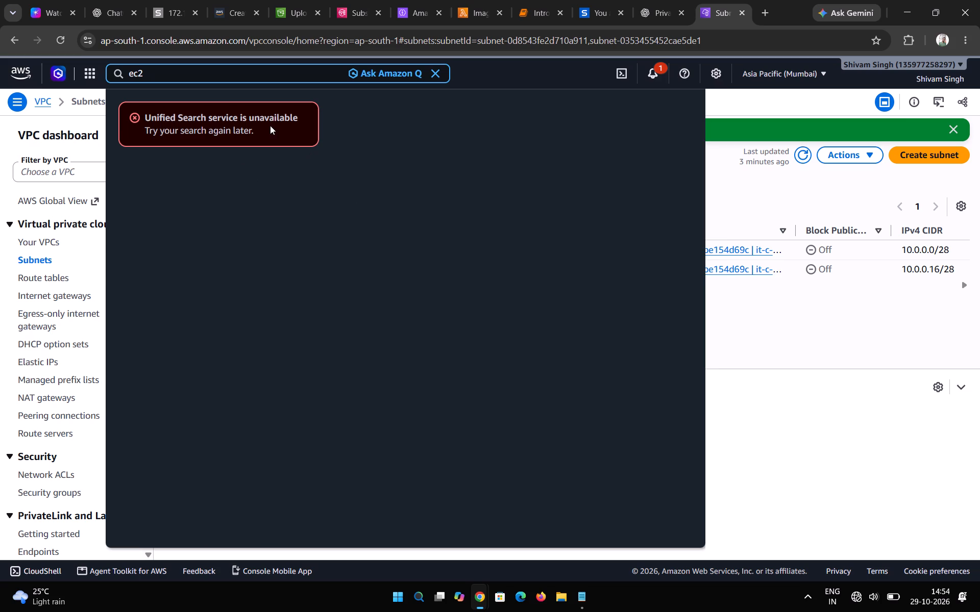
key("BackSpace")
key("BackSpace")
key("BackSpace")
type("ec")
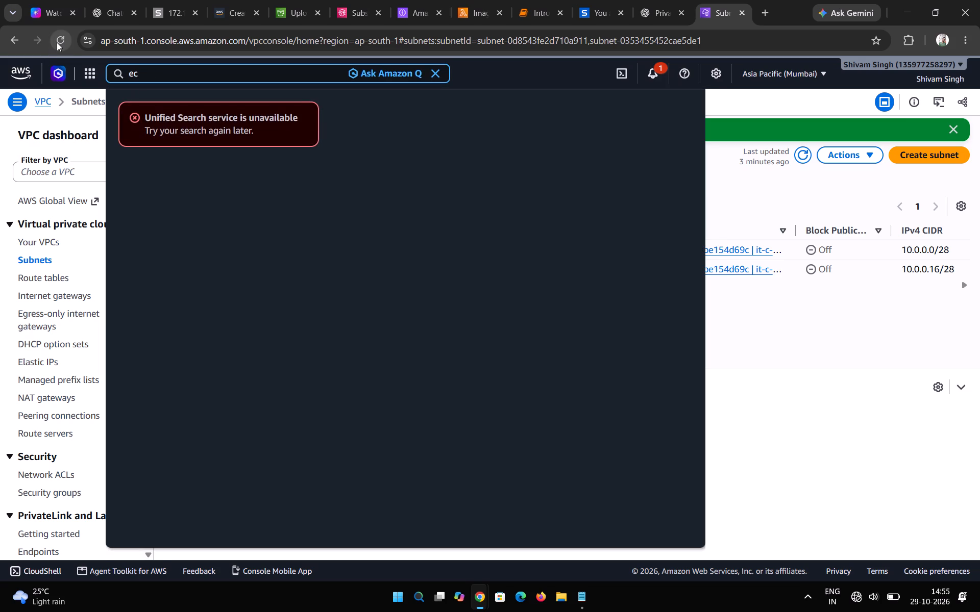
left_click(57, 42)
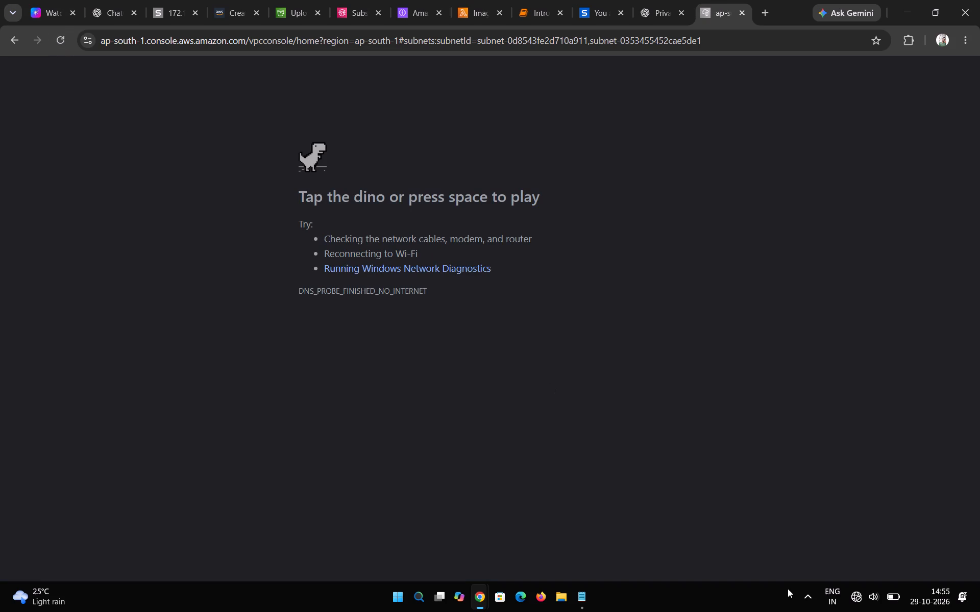
Restart the computer's wireless connection by switching Wi-Fi off and back on.
left_click(865, 590)
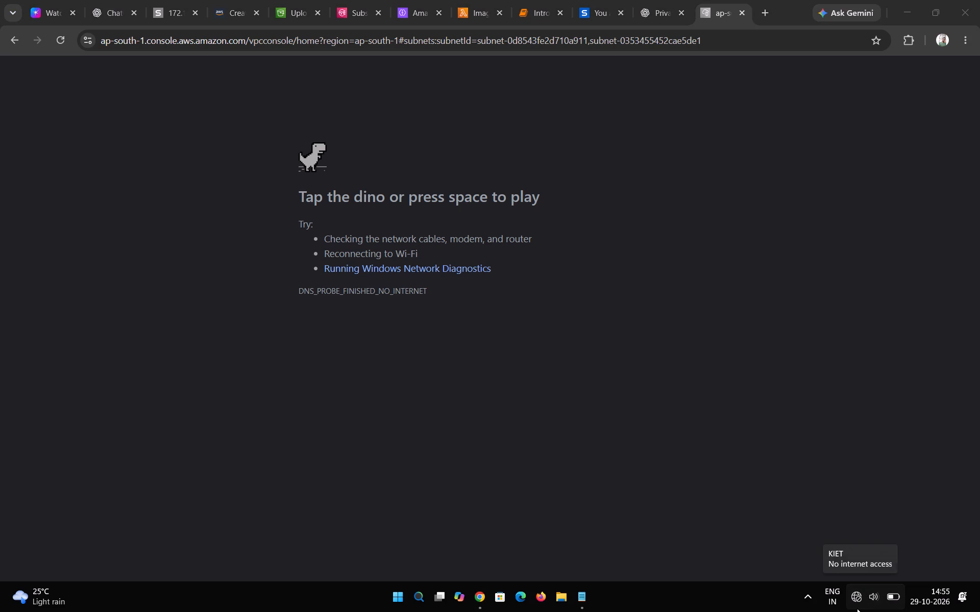
left_click(857, 608)
left_click(795, 368)
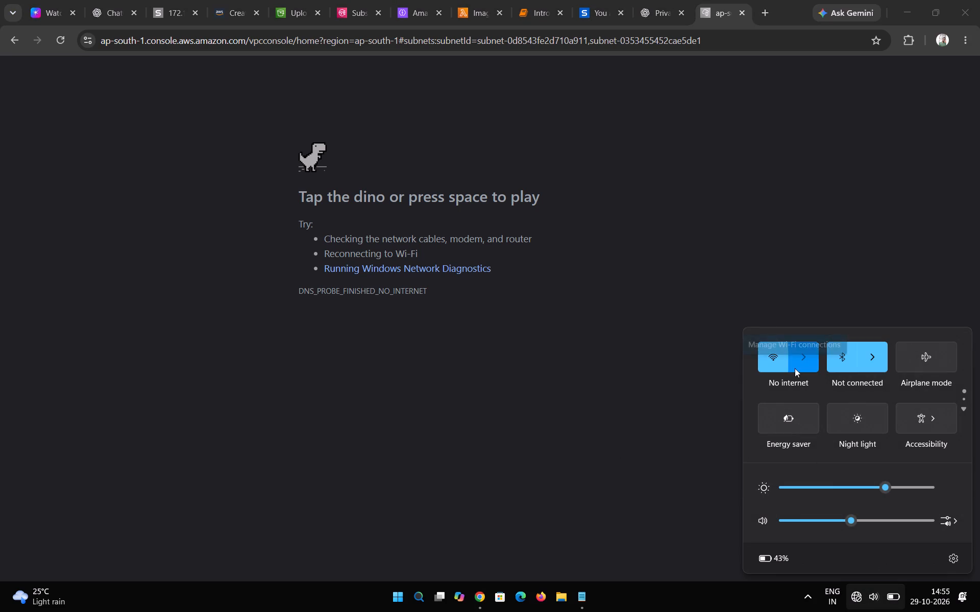
triple_click(818, 379)
triple_click(818, 379)
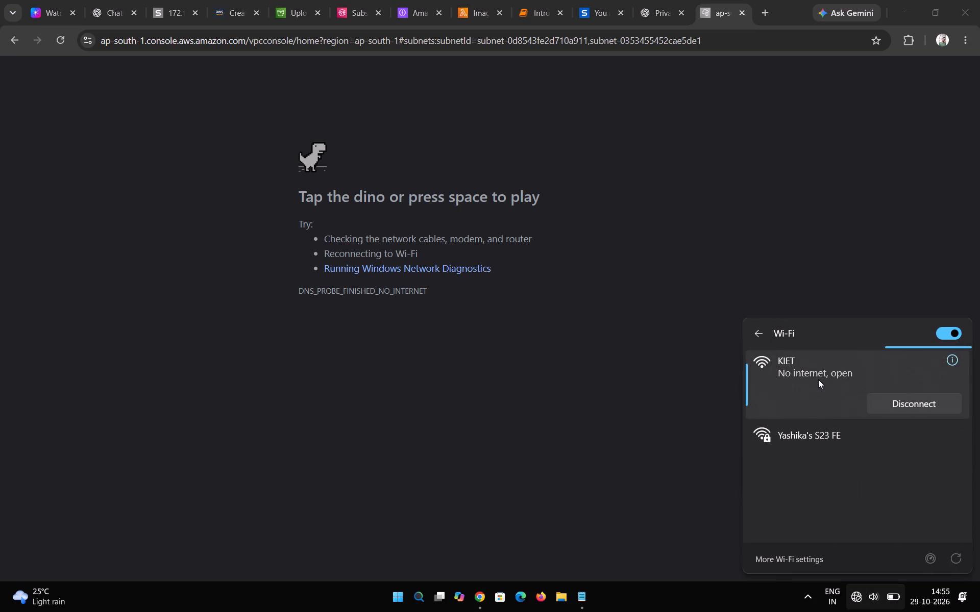
left_click(818, 379)
left_click_drag(818, 379, 950, 331)
left_click(950, 331)
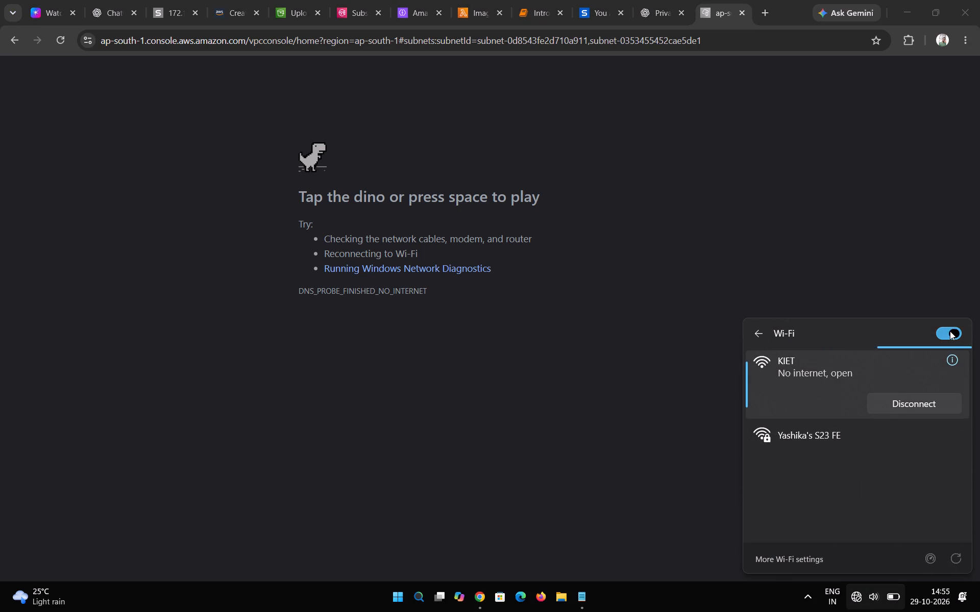
double_click(950, 331)
left_click(950, 331)
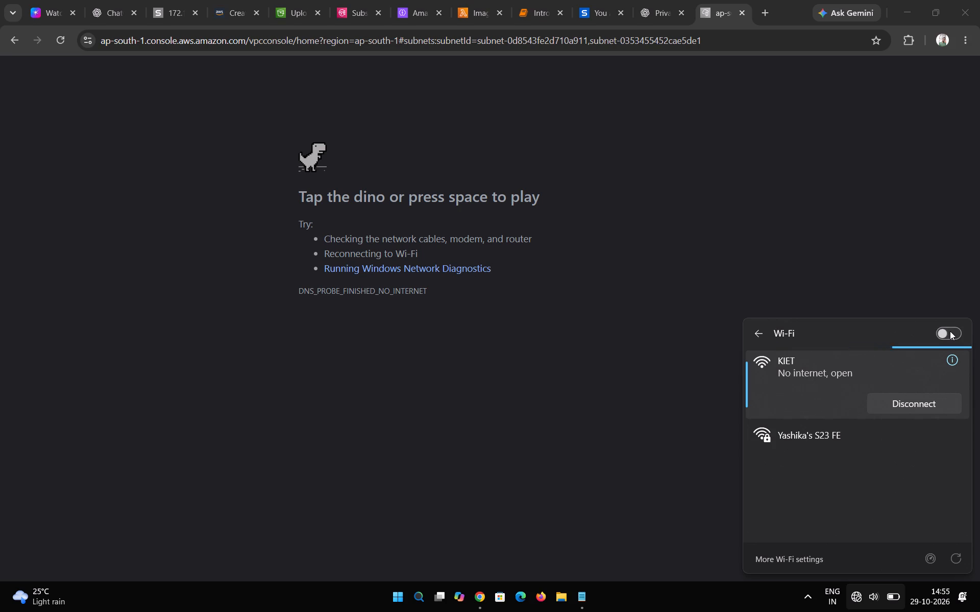
left_click(950, 331)
left_click(950, 331)
left_click(757, 338)
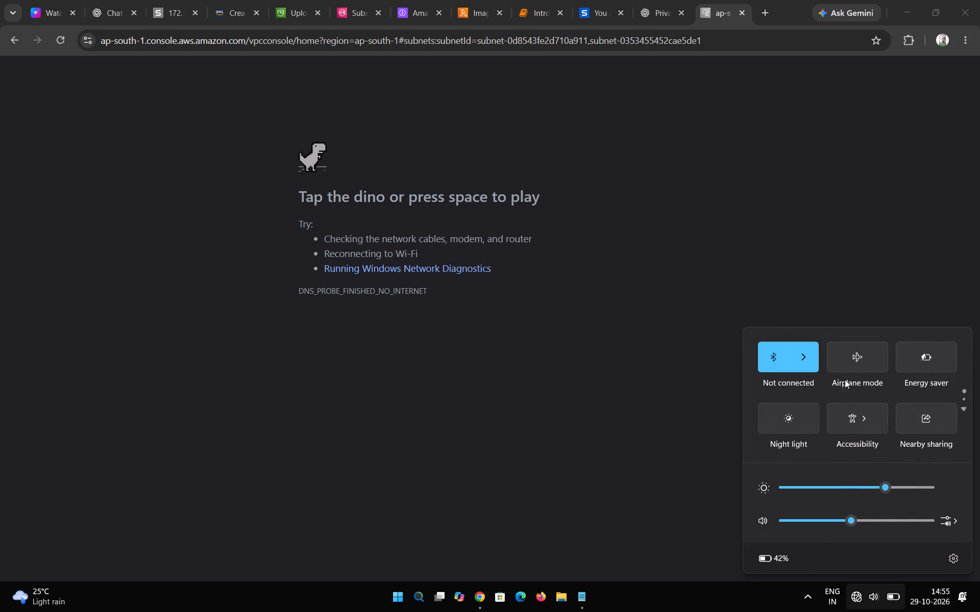
left_click(861, 263)
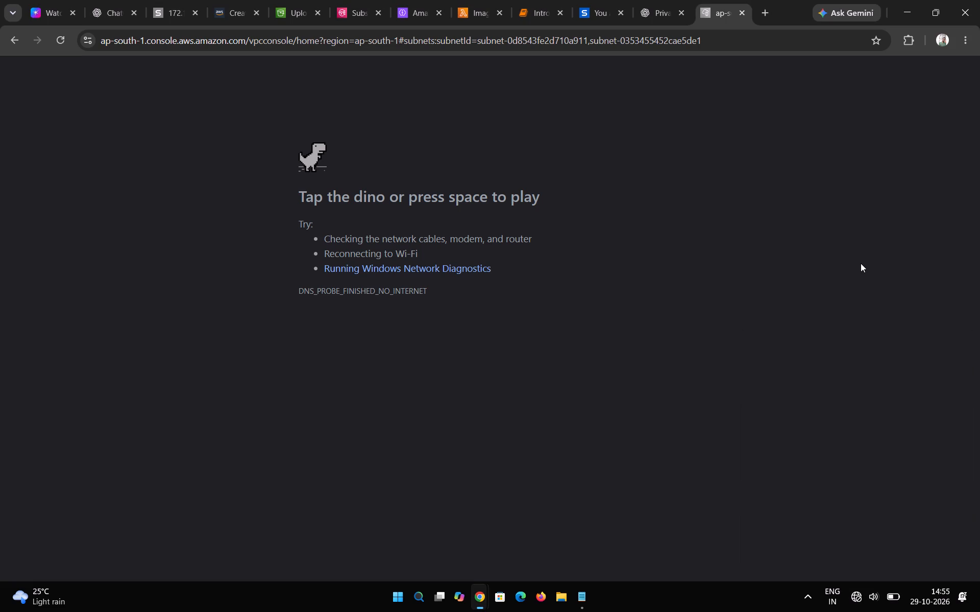
Connect the computer to the open KIET Wi-Fi network and reload the AWS Subnets page.
left_click(864, 591)
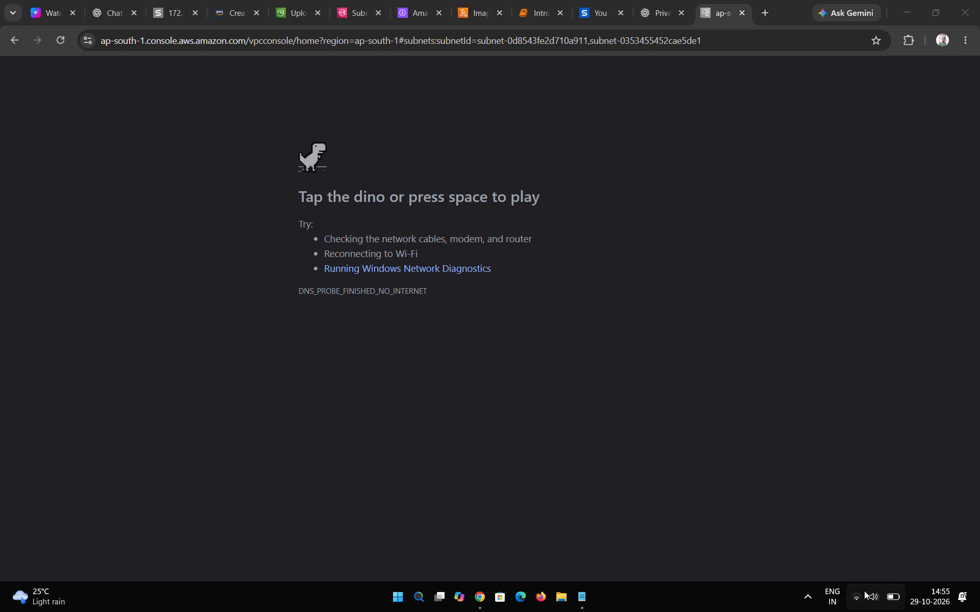
left_click(865, 592)
left_click(876, 603)
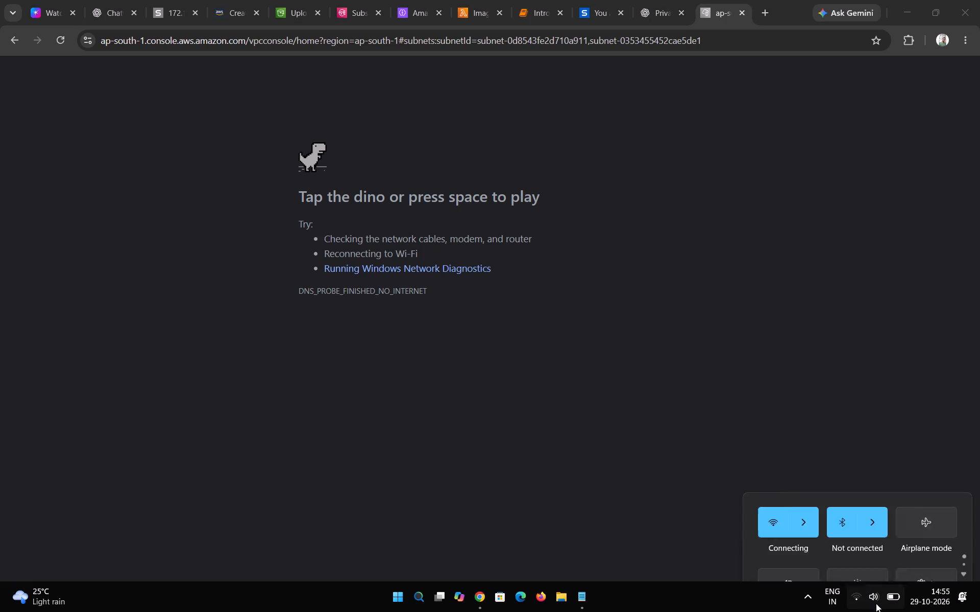
left_click(805, 363)
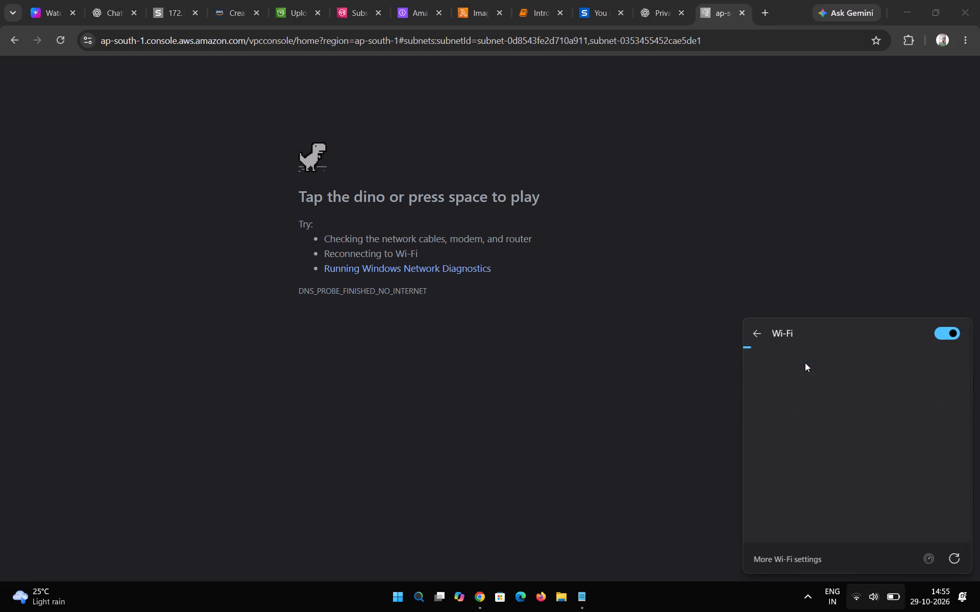
left_click(863, 420)
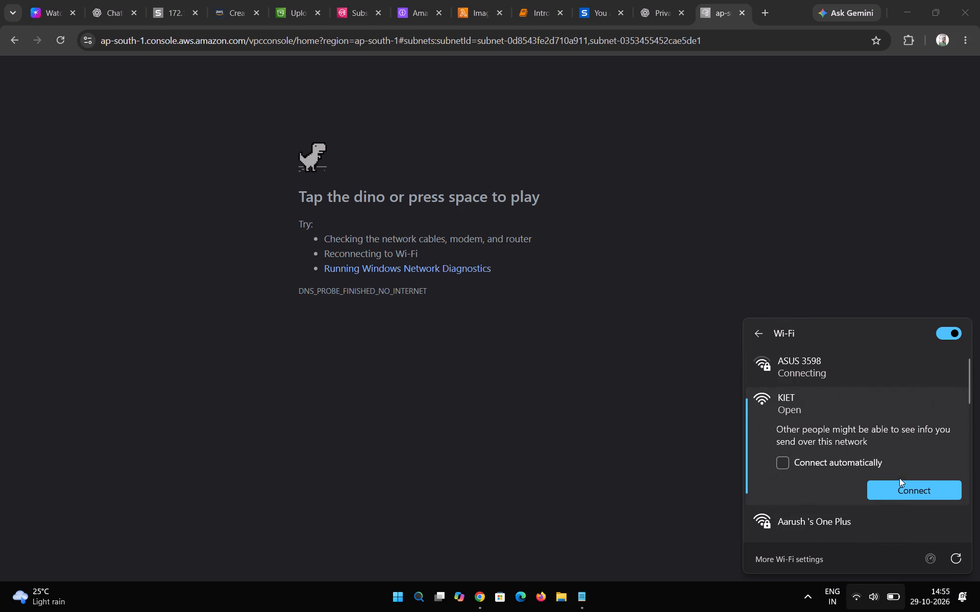
left_click(902, 489)
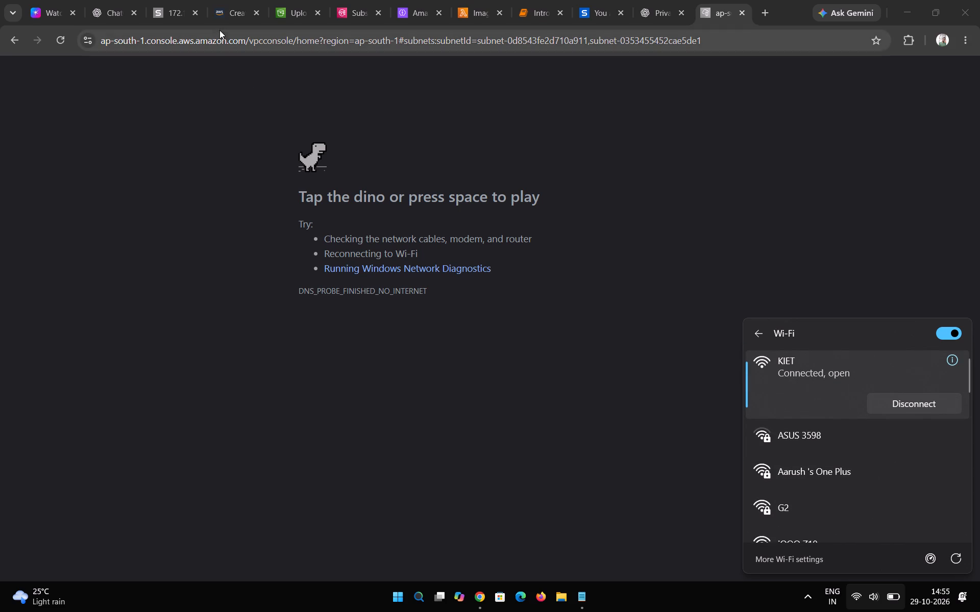
left_click(61, 44)
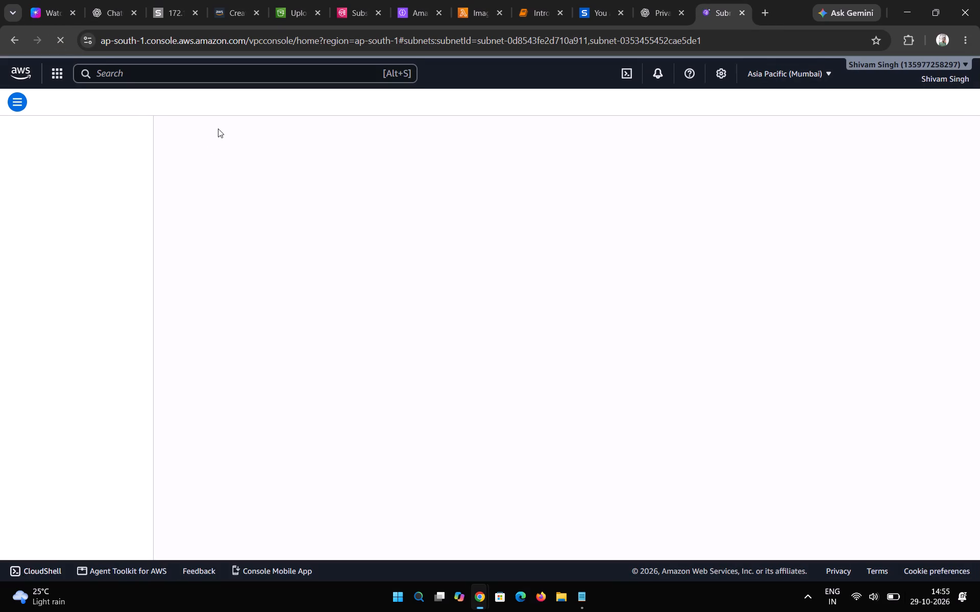
Search the AWS services for EC2.
left_click(154, 80)
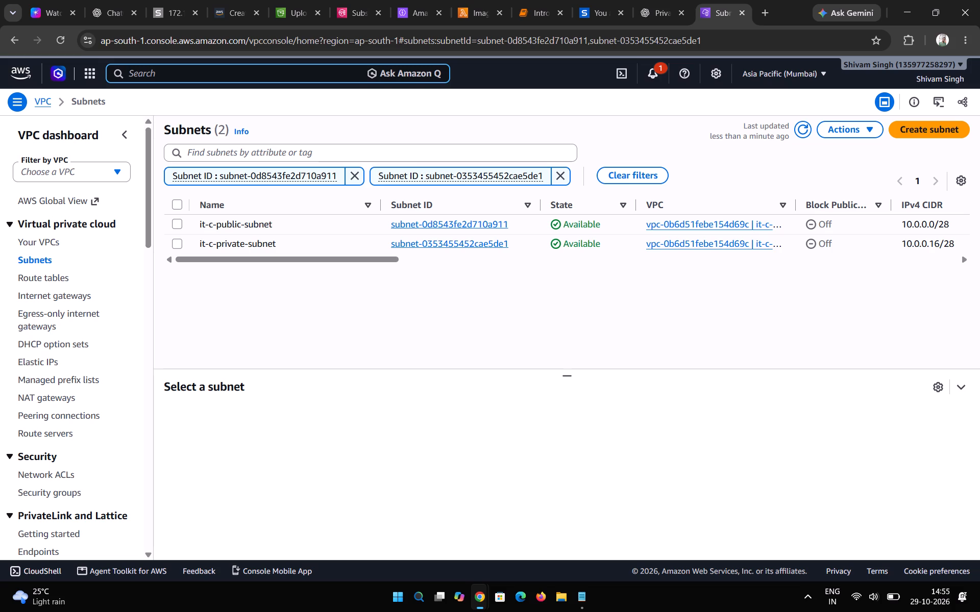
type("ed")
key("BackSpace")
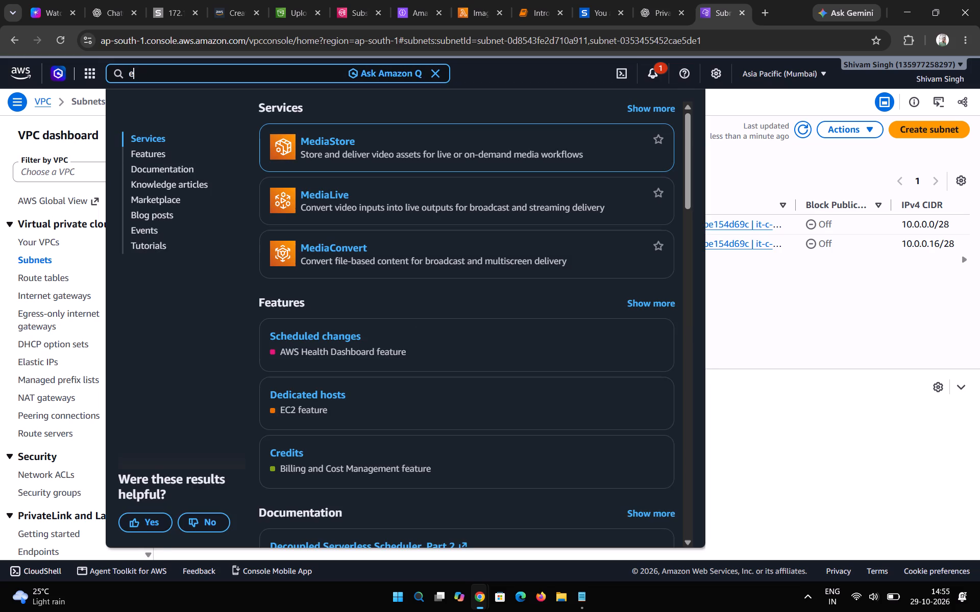
Search the AWS console for ec2, open the EC2 service in a new browser tab, and switch to it.
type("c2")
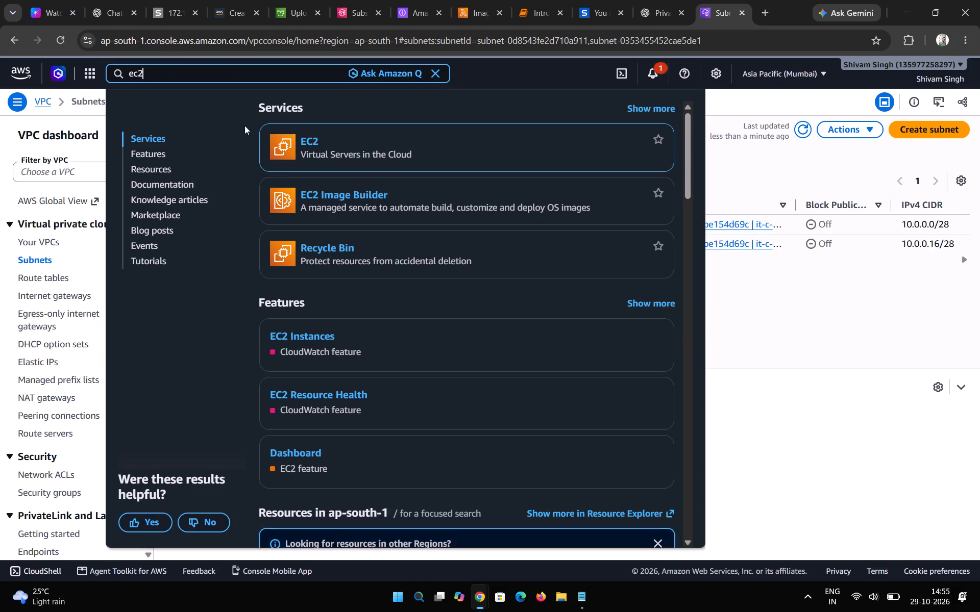
right_click(305, 139)
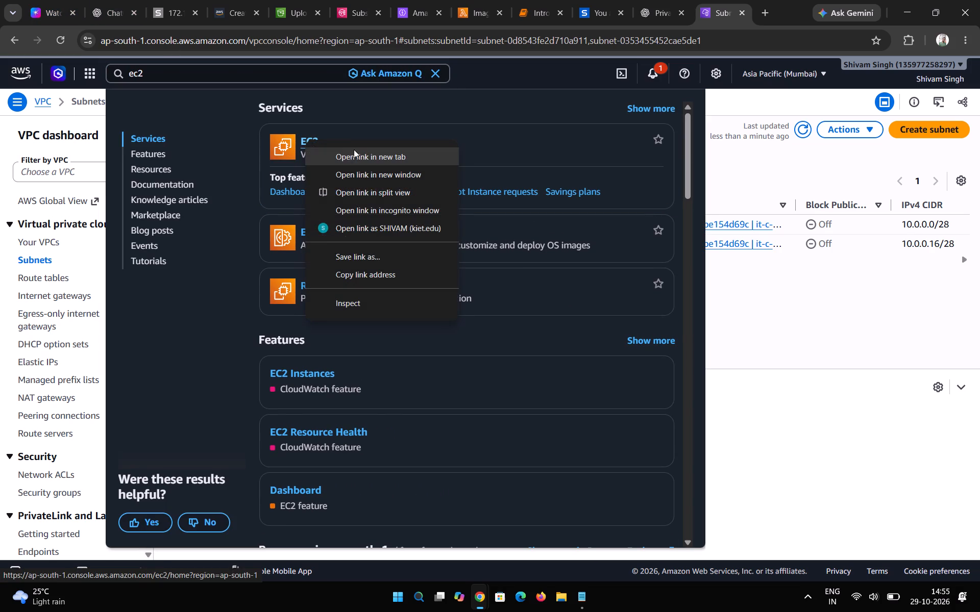
left_click(356, 152)
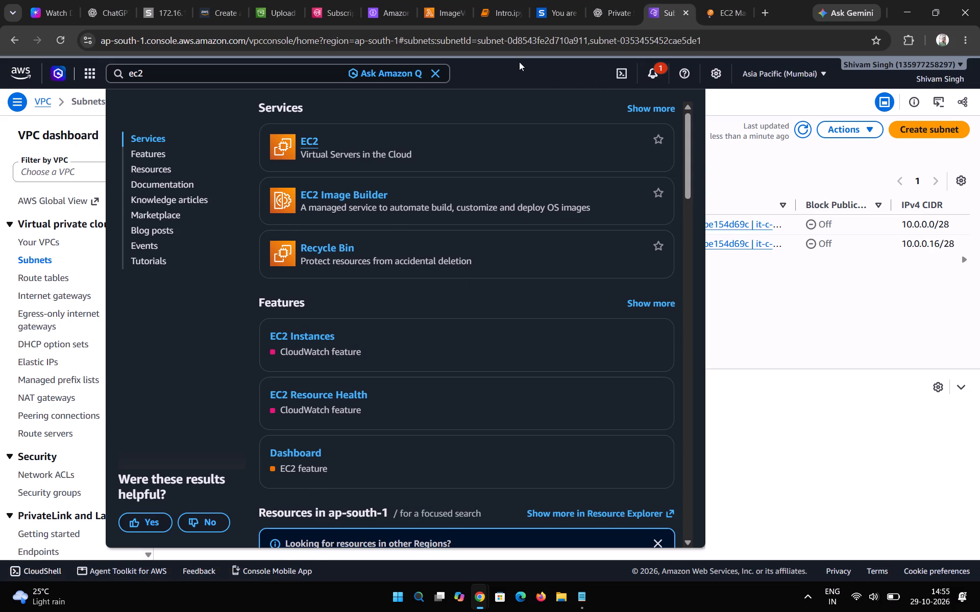
left_click(261, 69)
key("BackSpace")
key("BackSpace")
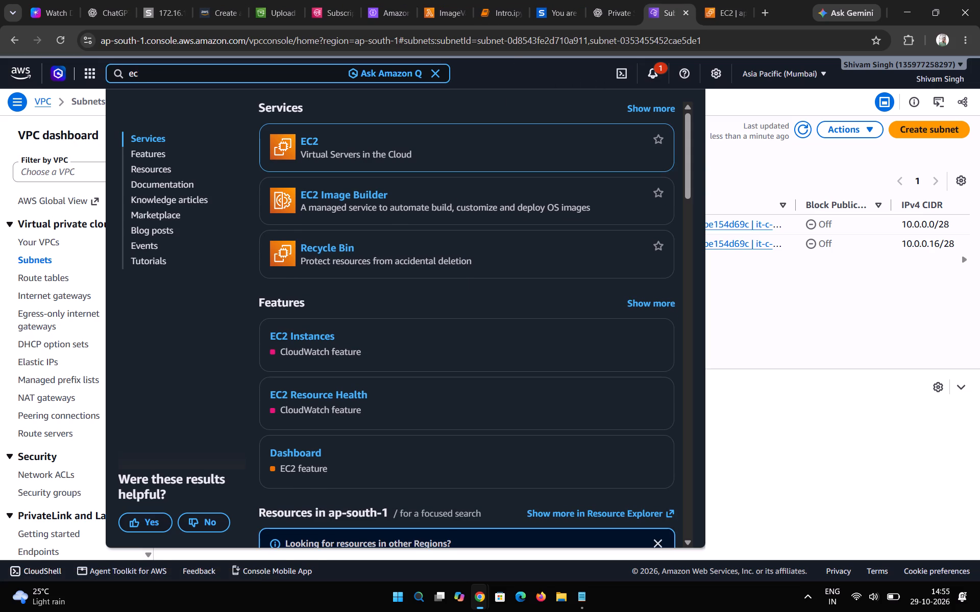
key("BackSpace")
left_click(560, 331)
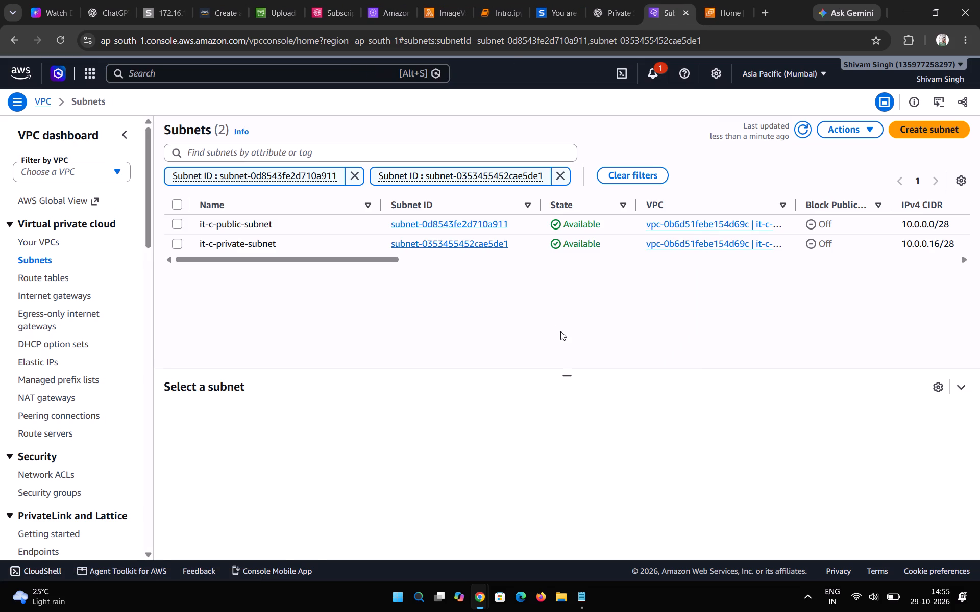
left_click(739, 0)
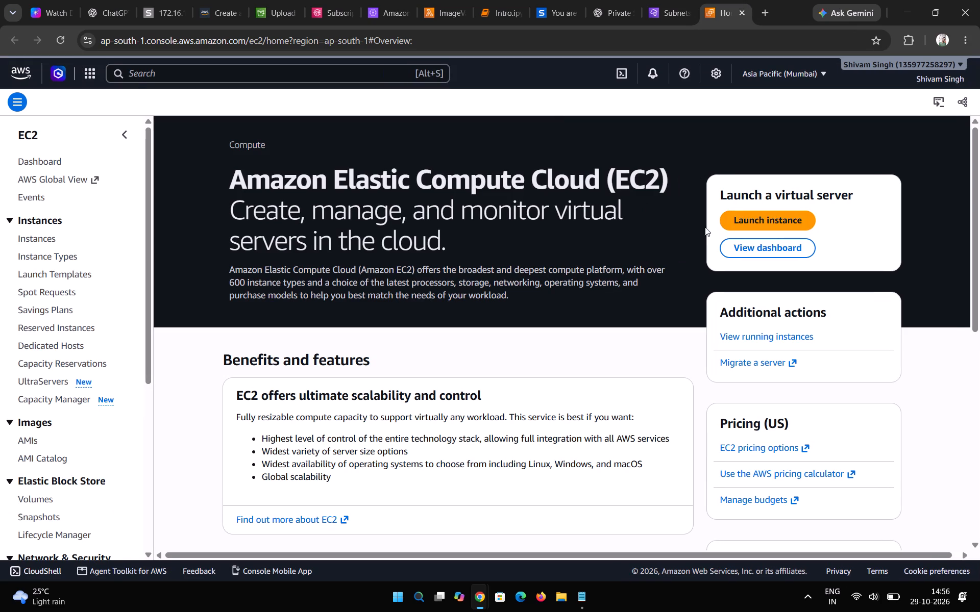
Open the form for launching a new instance from the EC2 Instances list, skipping the walkthroughs and dismissing the walkthrough banner.
left_click(802, 218)
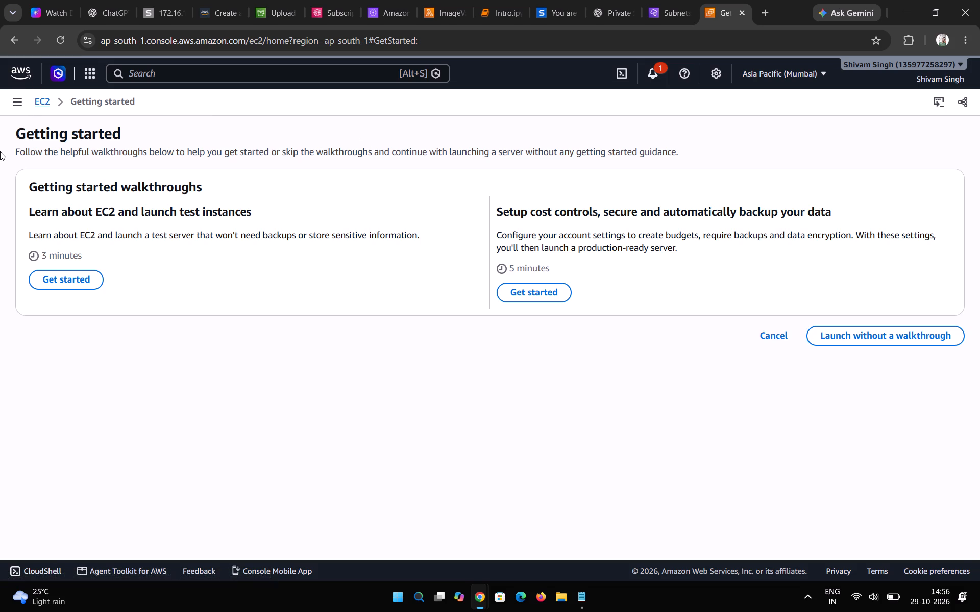
scroll(0, 151, "right", 7)
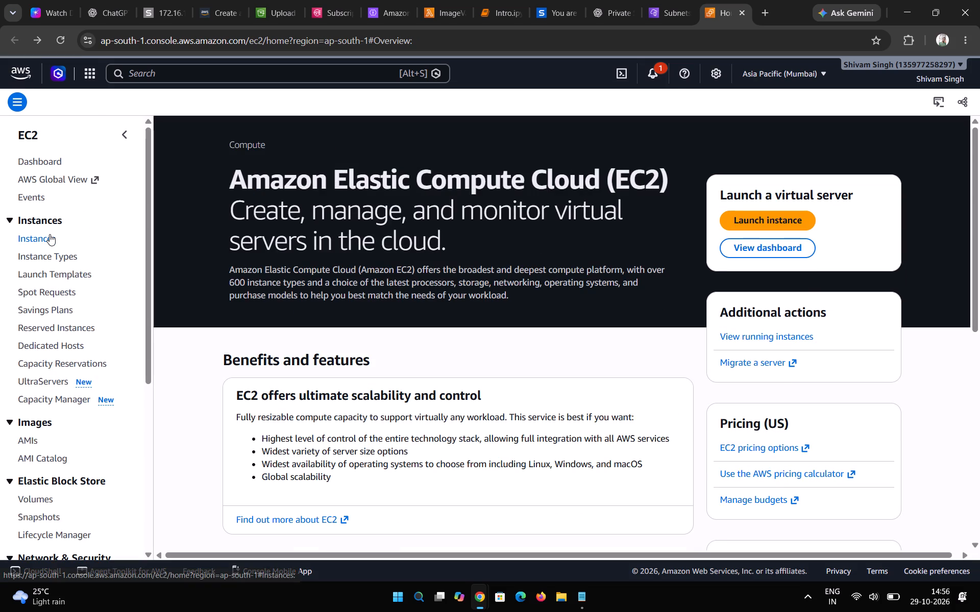
left_click(50, 234)
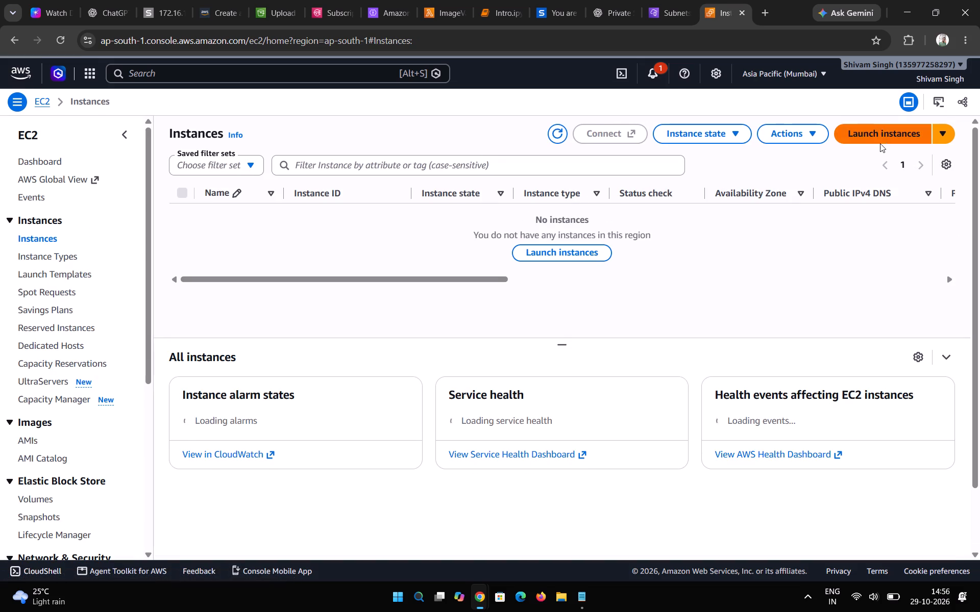
left_click(871, 134)
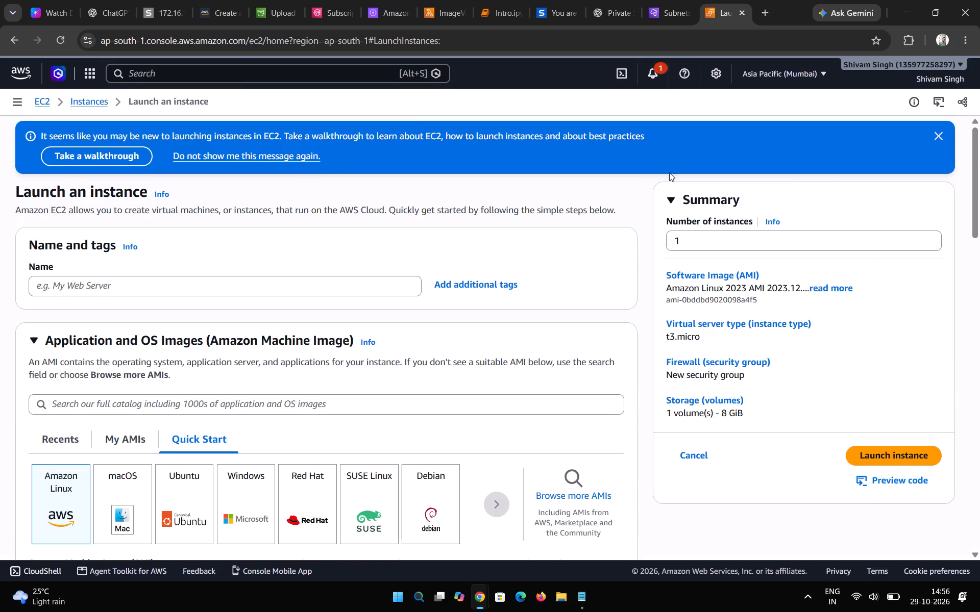
left_click(939, 137)
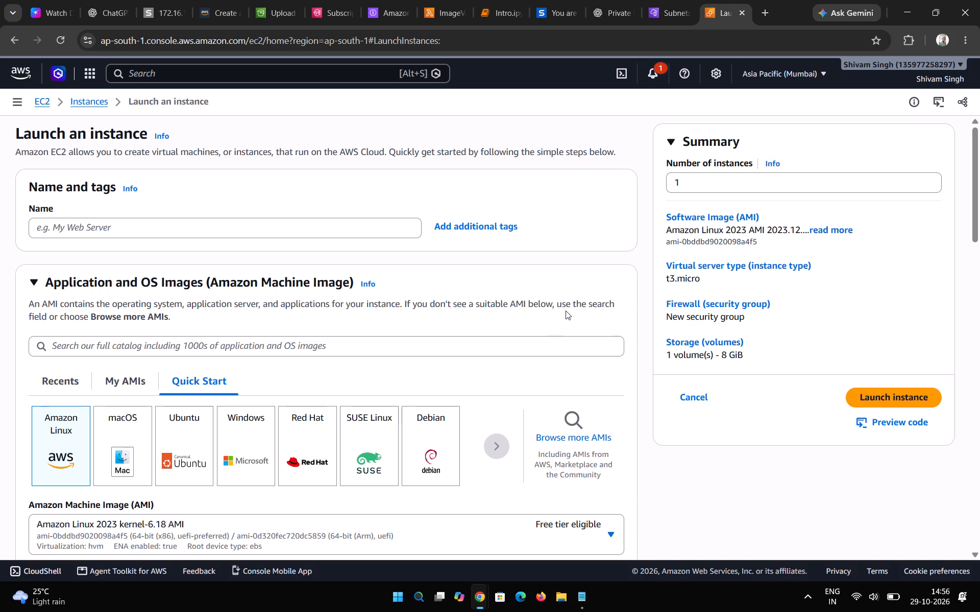
Look through the instance launch form's settings down to storage, and expand Advanced details to examine its options.
scroll(566, 311, "down", 10)
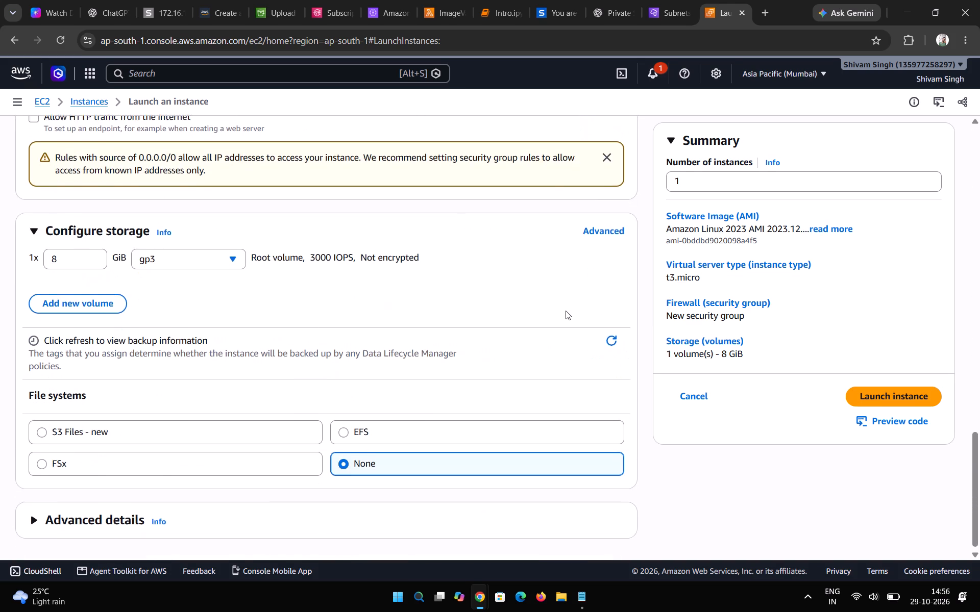
scroll(566, 311, "down", 4)
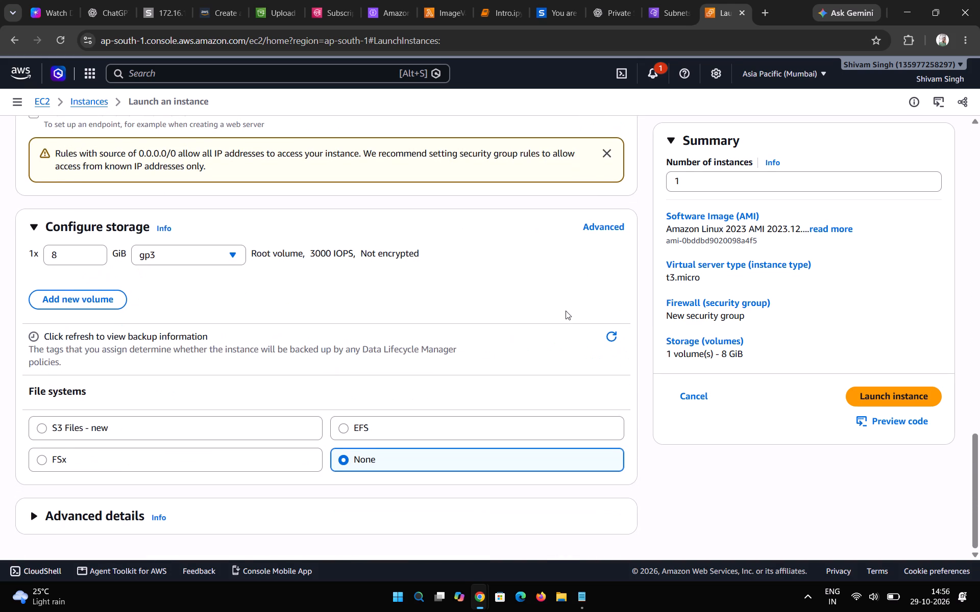
scroll(566, 311, "down", 2)
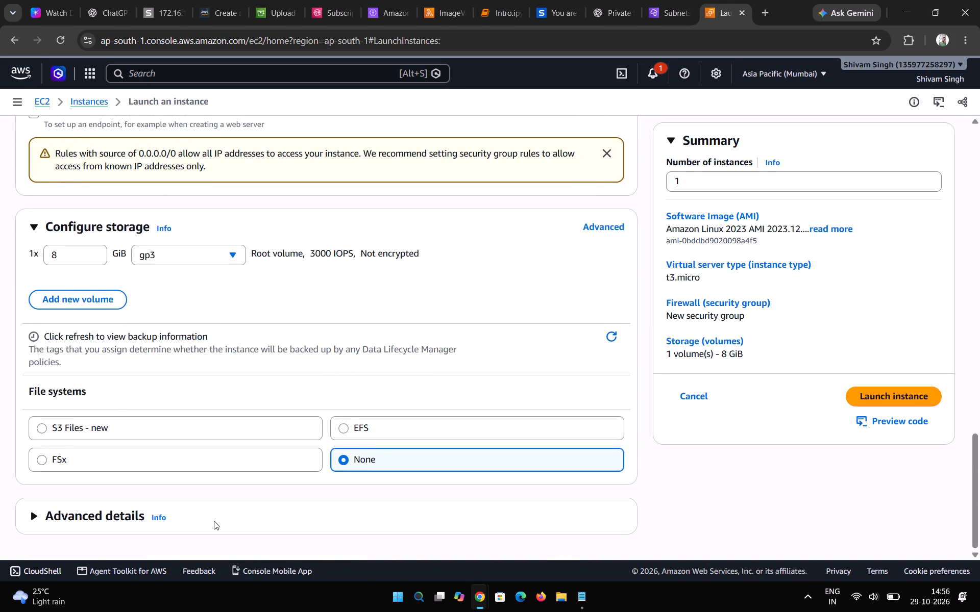
left_click(210, 521)
scroll(210, 521, "down", 4)
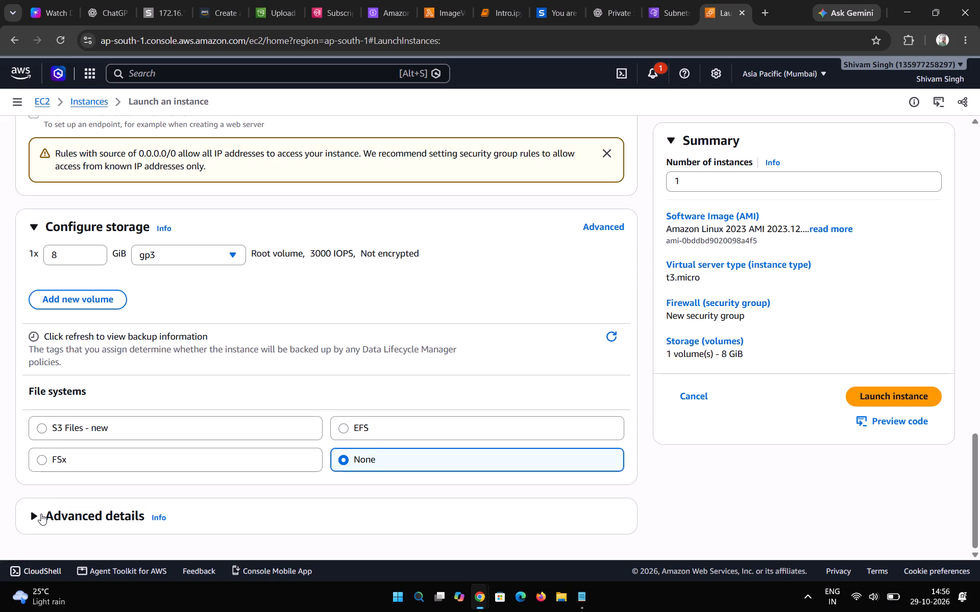
left_click(41, 514)
left_click(41, 514)
right_click(41, 514)
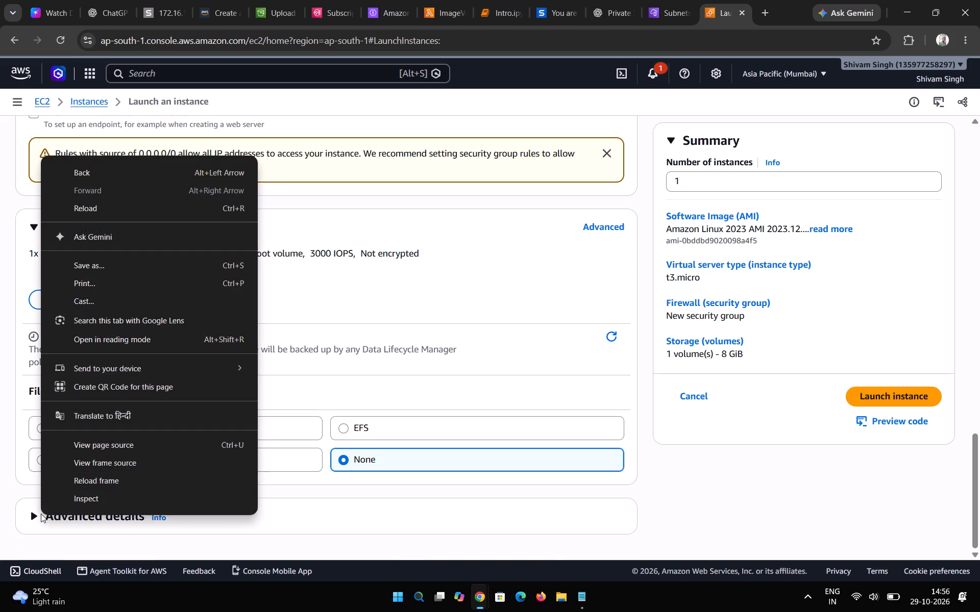
left_click(41, 514)
left_click(41, 514)
scroll(41, 514, "down", 4)
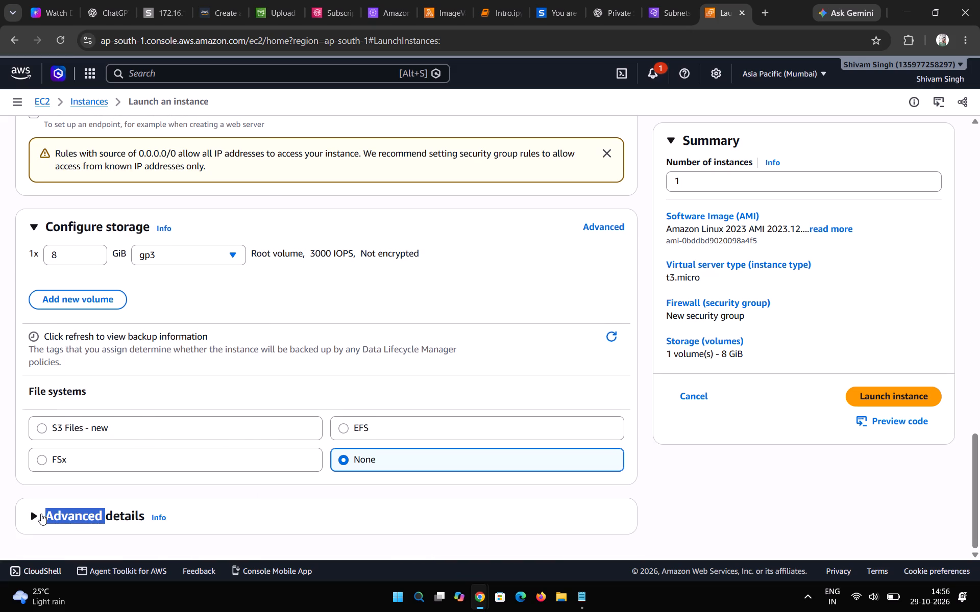
left_click(206, 516)
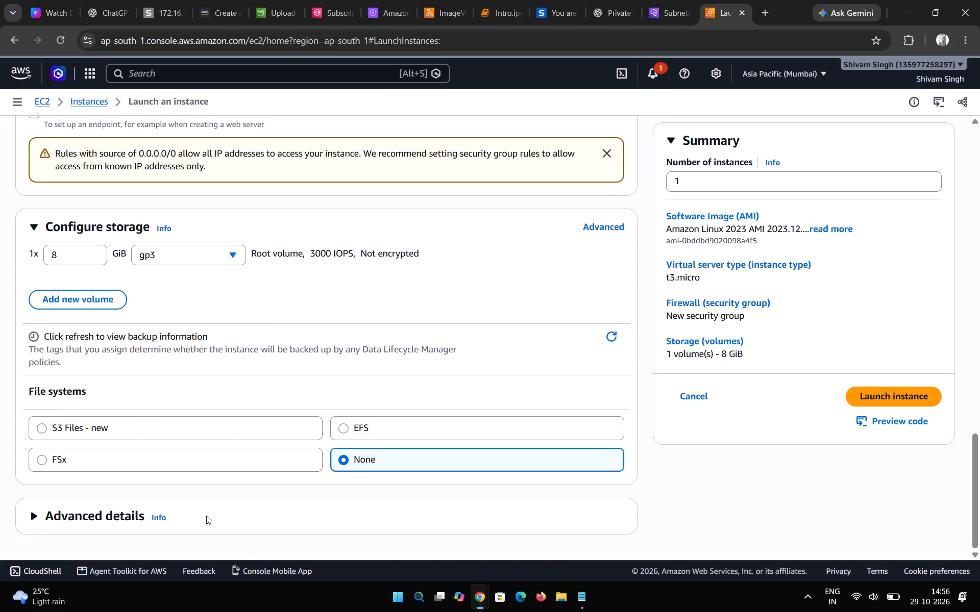
left_click(38, 511)
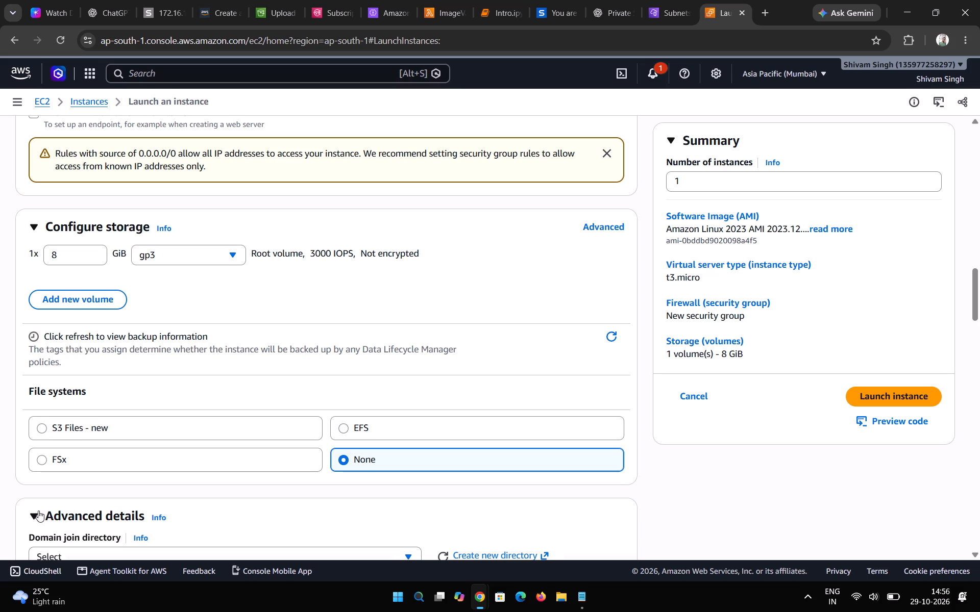
scroll(84, 445, "down", 10)
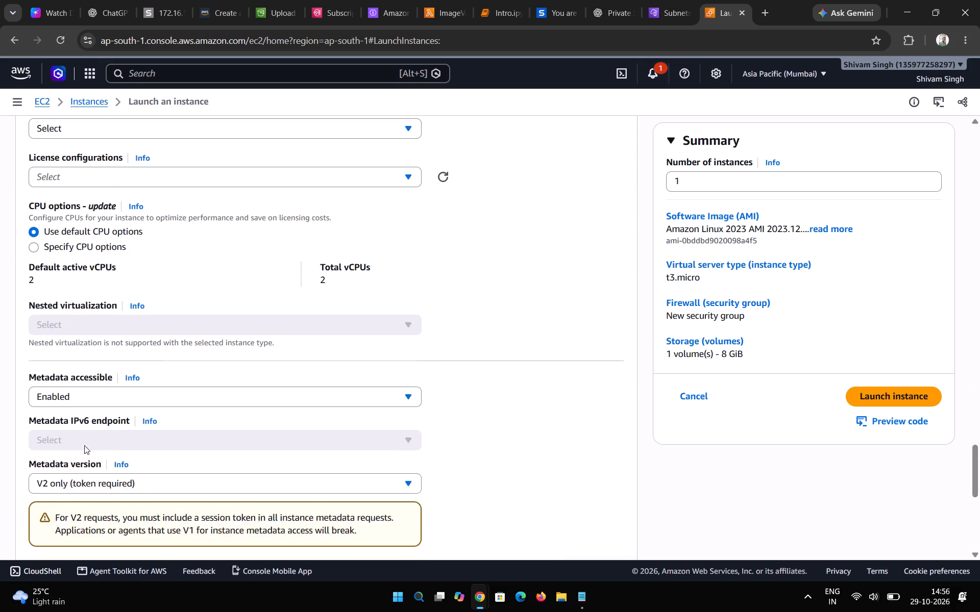
scroll(84, 445, "down", 2)
scroll(84, 445, "up", 3)
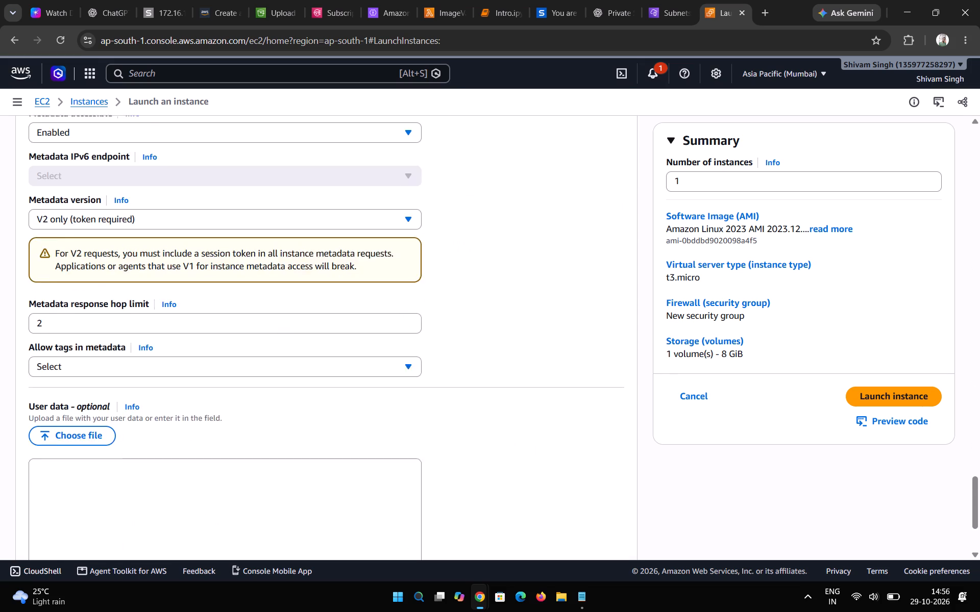
scroll(84, 445, "up", 7)
scroll(84, 445, "down", 4)
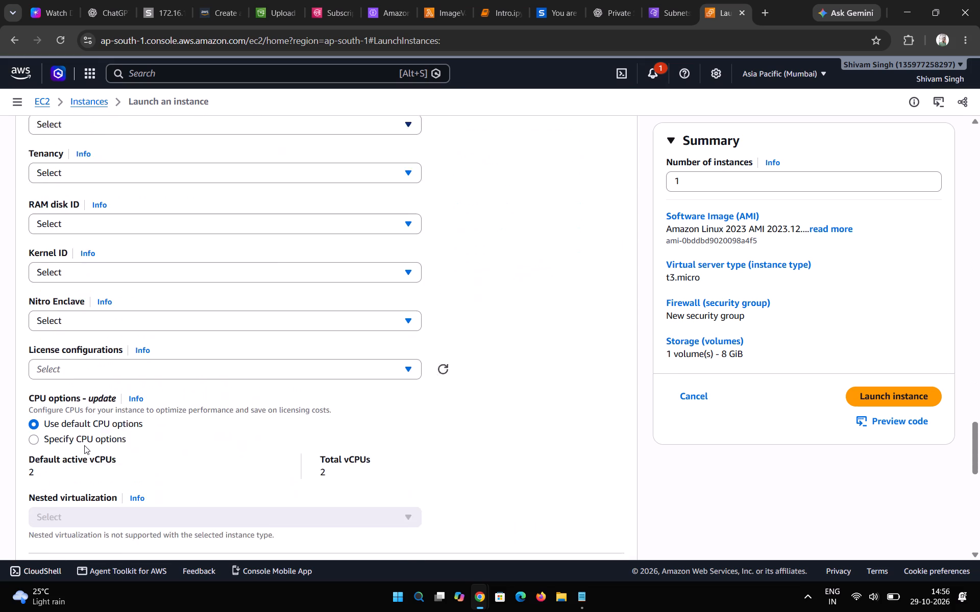
scroll(84, 445, "down", 3)
scroll(84, 445, "up", 13)
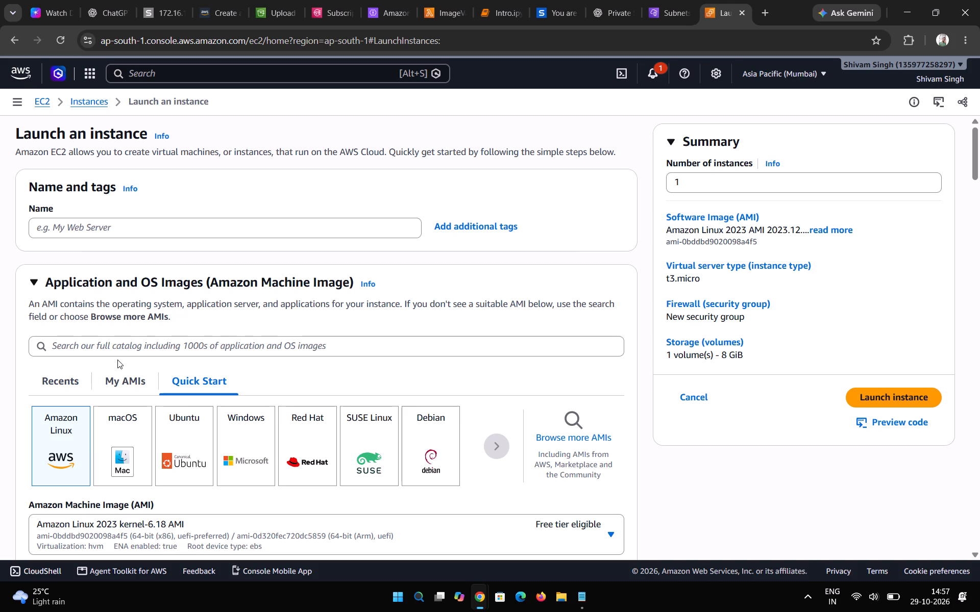
In the VPC subnet list, enable auto-assign public IPv4 address for it-c-public-subnet and save the subnet settings.
left_click(650, 5)
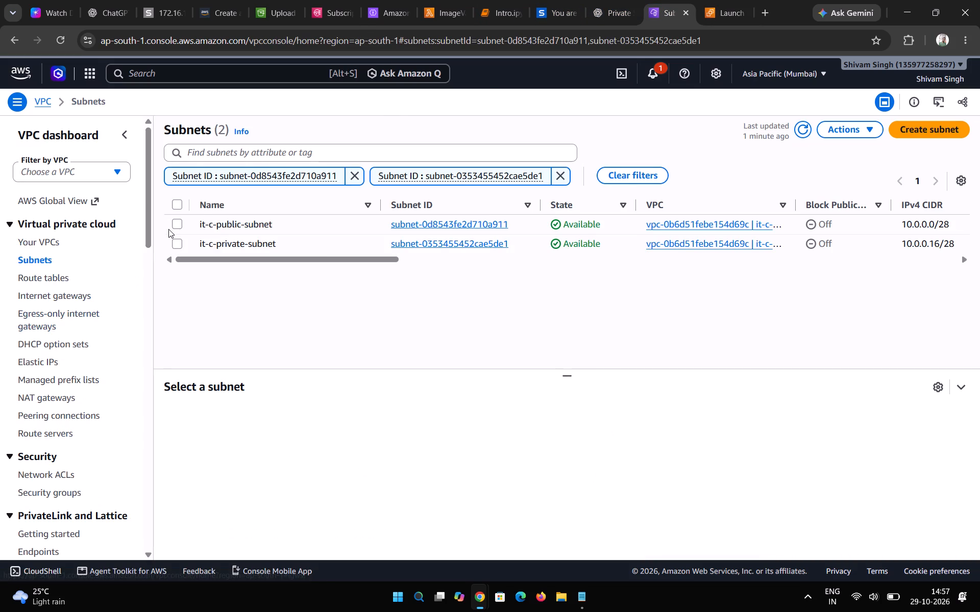
left_click(176, 223)
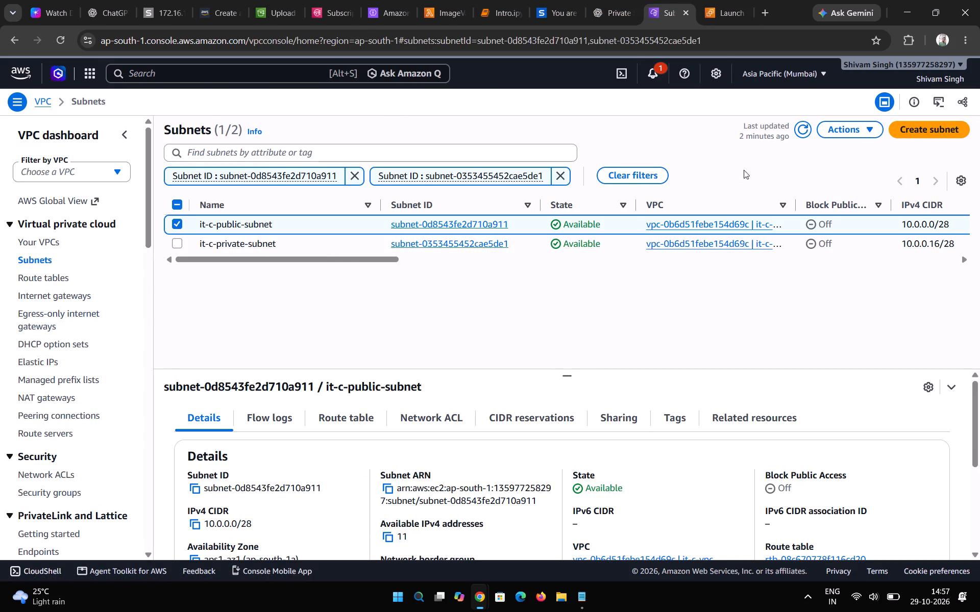
left_click(869, 128)
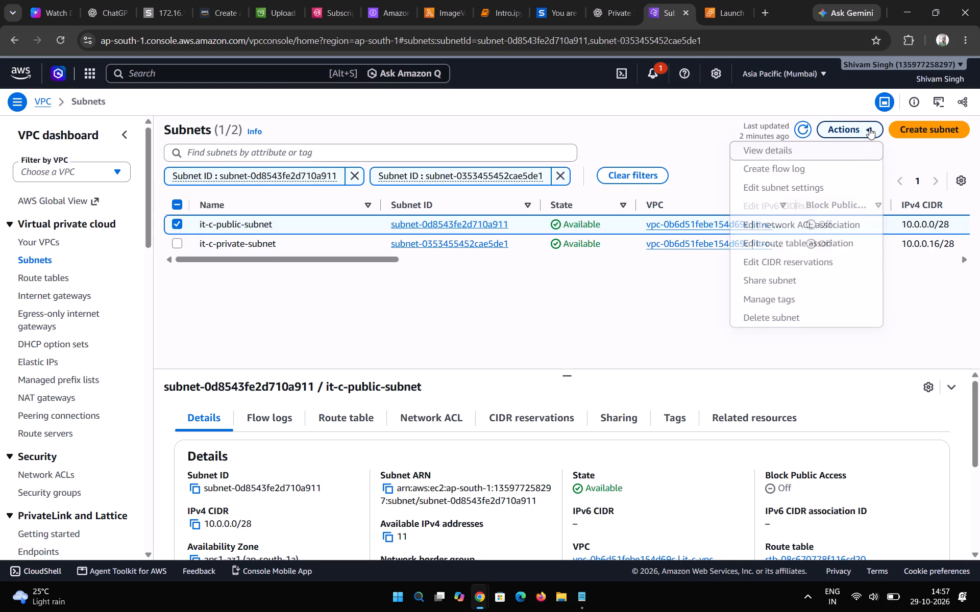
left_click(779, 183)
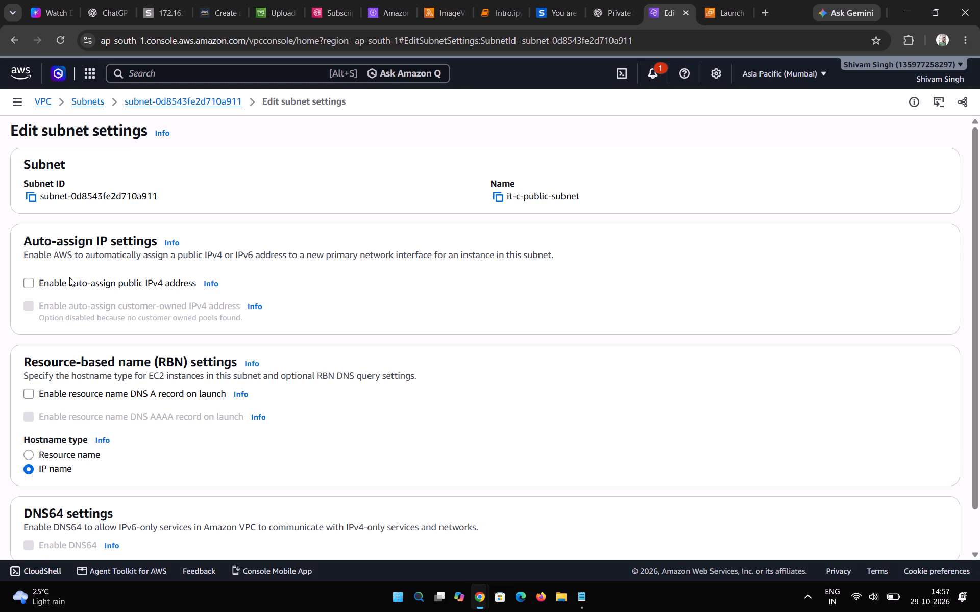
left_click(28, 279)
scroll(413, 410, "down", 8)
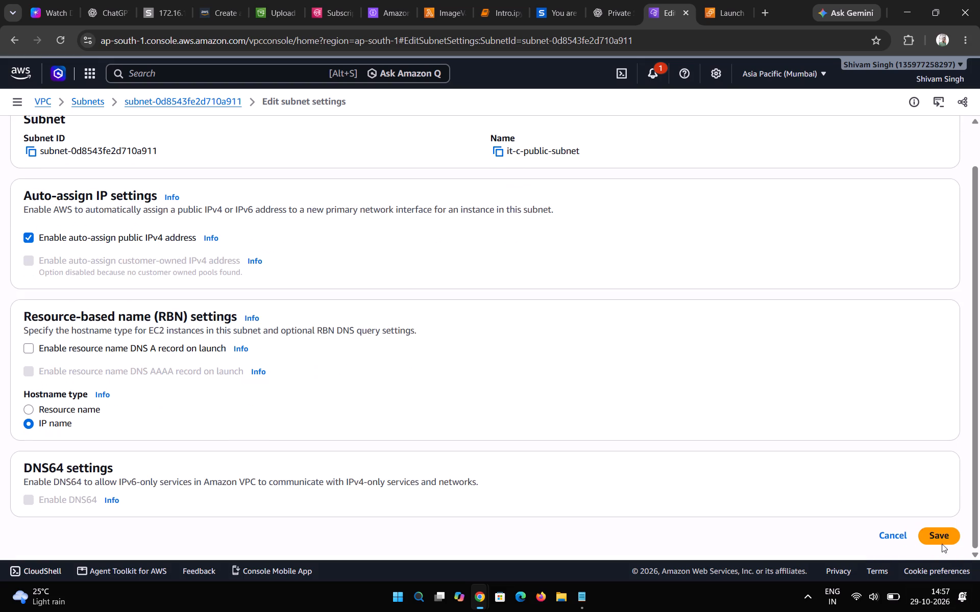
left_click(940, 530)
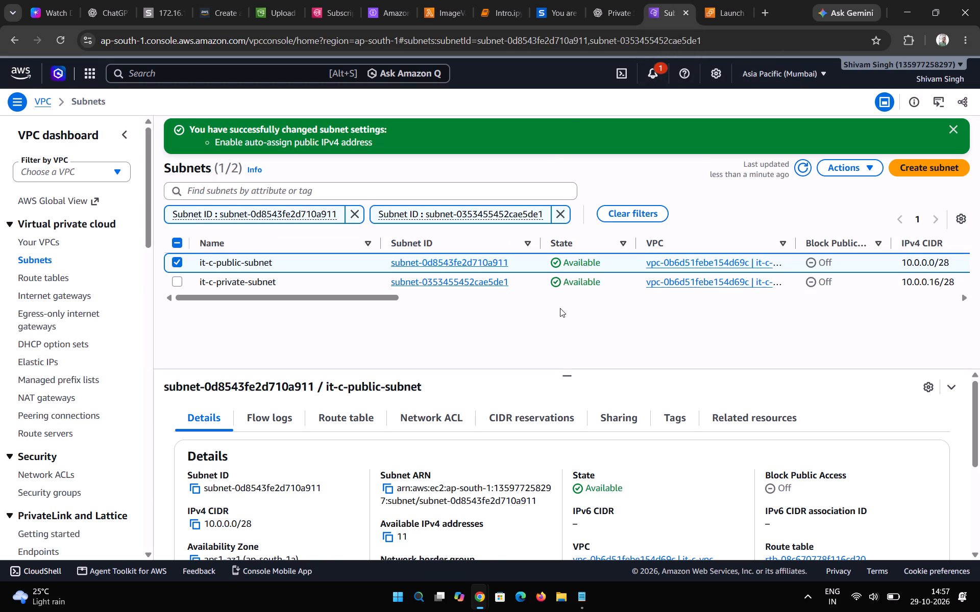
Return to the EC2 instance launch form and name the new instance public-server.
left_click(718, 11)
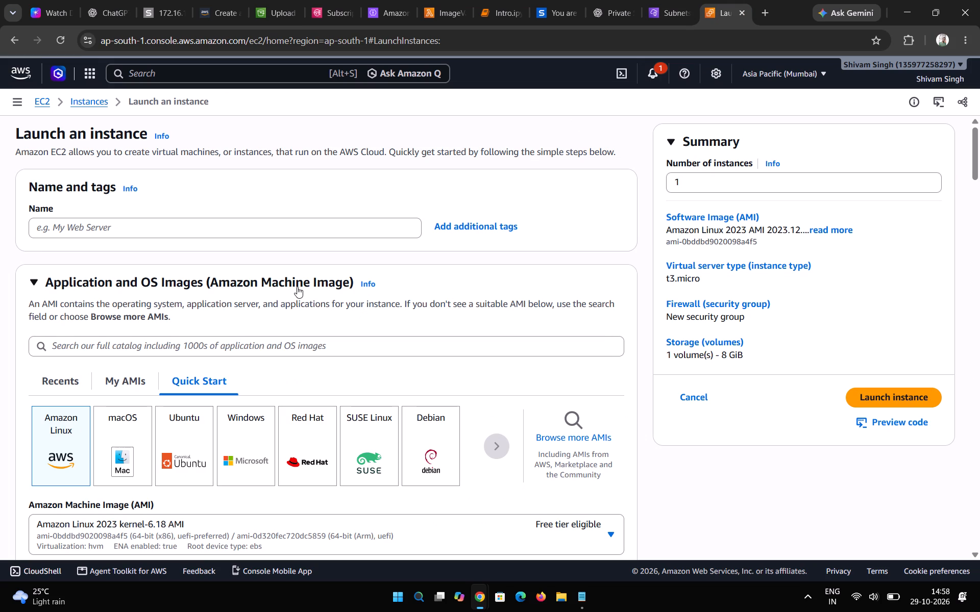
left_click(107, 235)
type("publi")
key("c")
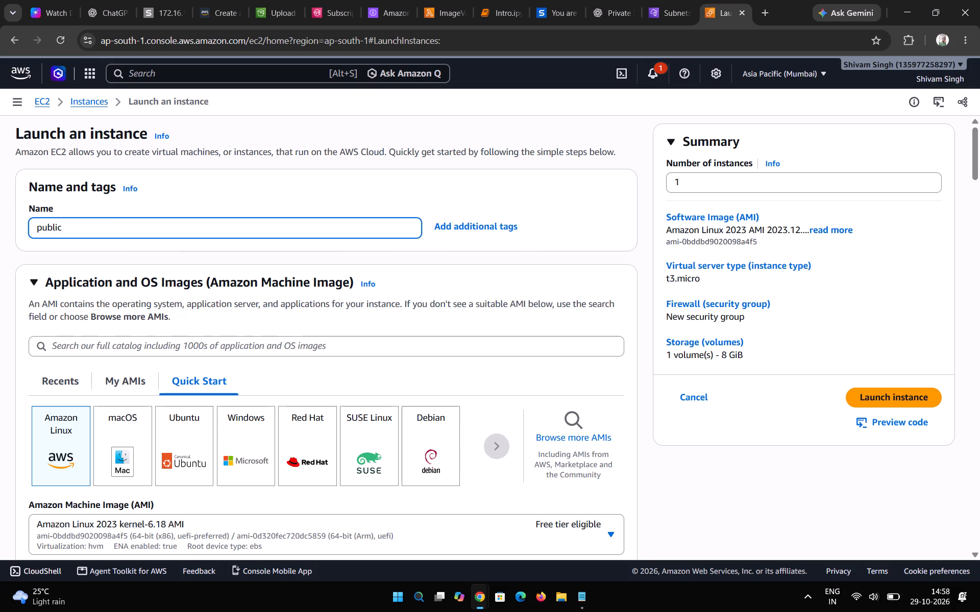
type("server")
left_click(62, 229)
key("minus")
scroll(111, 276, "down", 1)
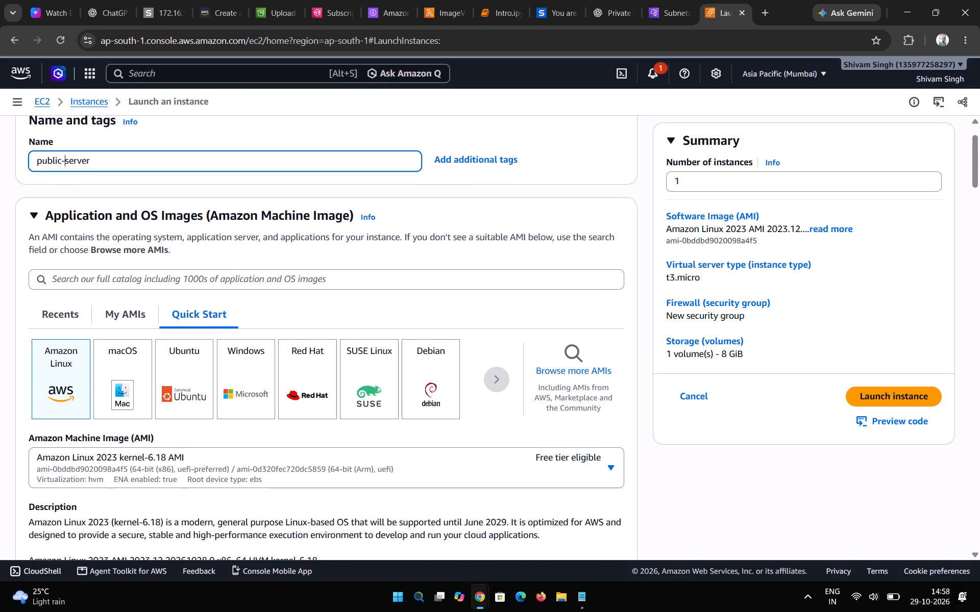
Set the instance's key pair option to Proceed without a key pair (Not recommended).
scroll(111, 276, "down", 6)
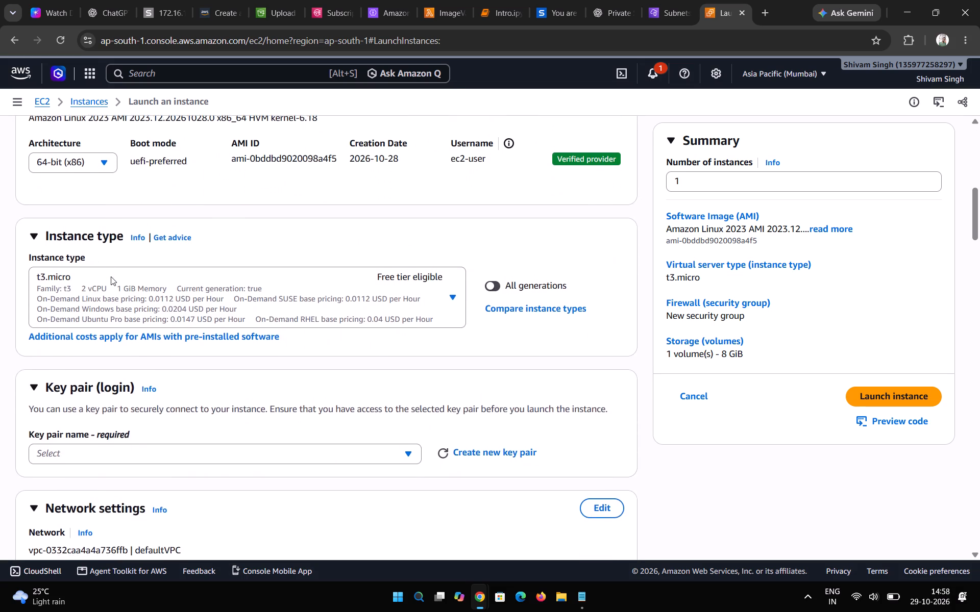
scroll(111, 276, "down", 1)
left_click(111, 276)
left_click(113, 279)
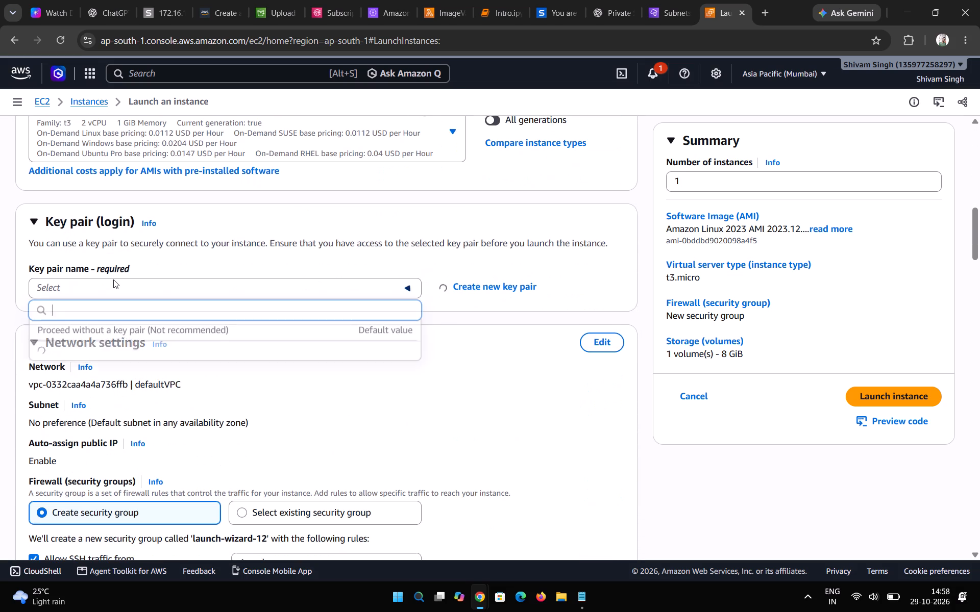
left_click(134, 333)
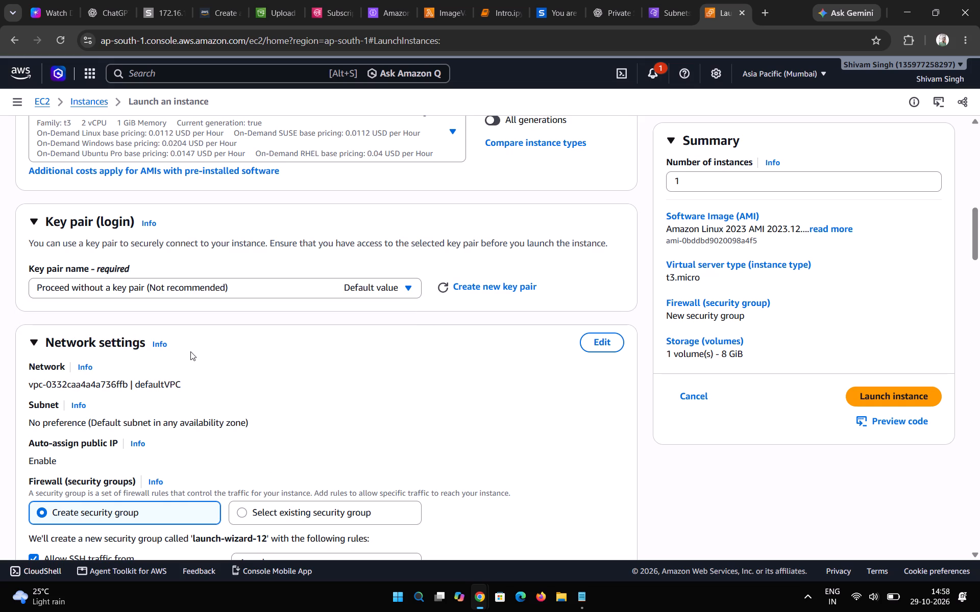
Look through the launch form's network, storage and advanced details settings, returning to the network and firewall options.
scroll(190, 351, "down", 3)
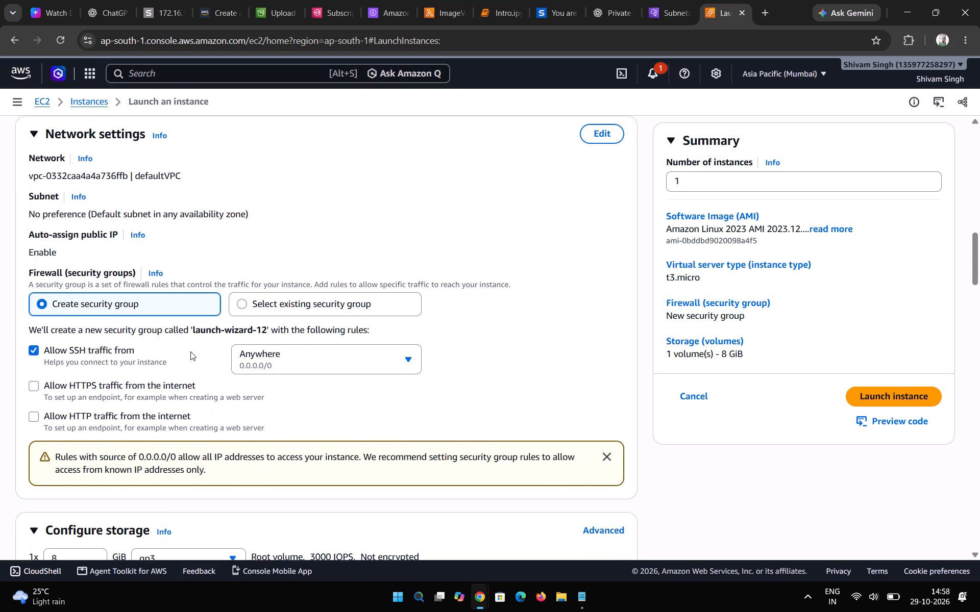
scroll(190, 351, "down", 2)
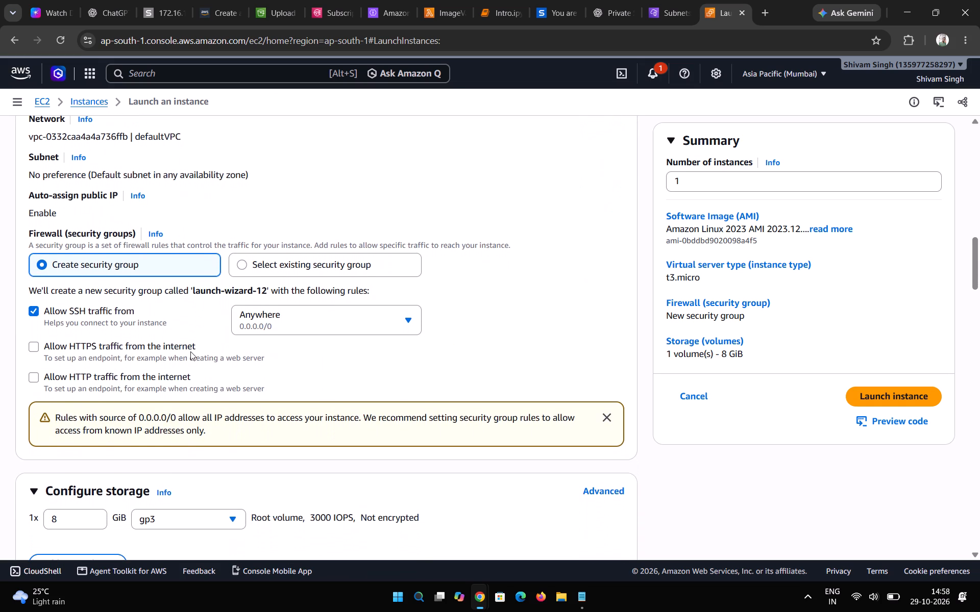
scroll(190, 351, "down", 4)
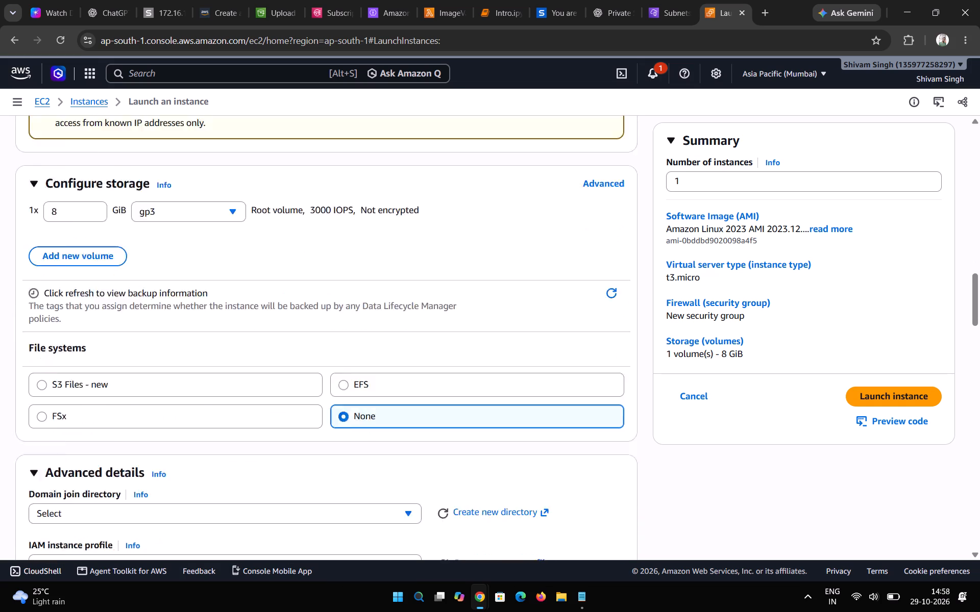
scroll(190, 351, "down", 2)
scroll(190, 351, "up", 3)
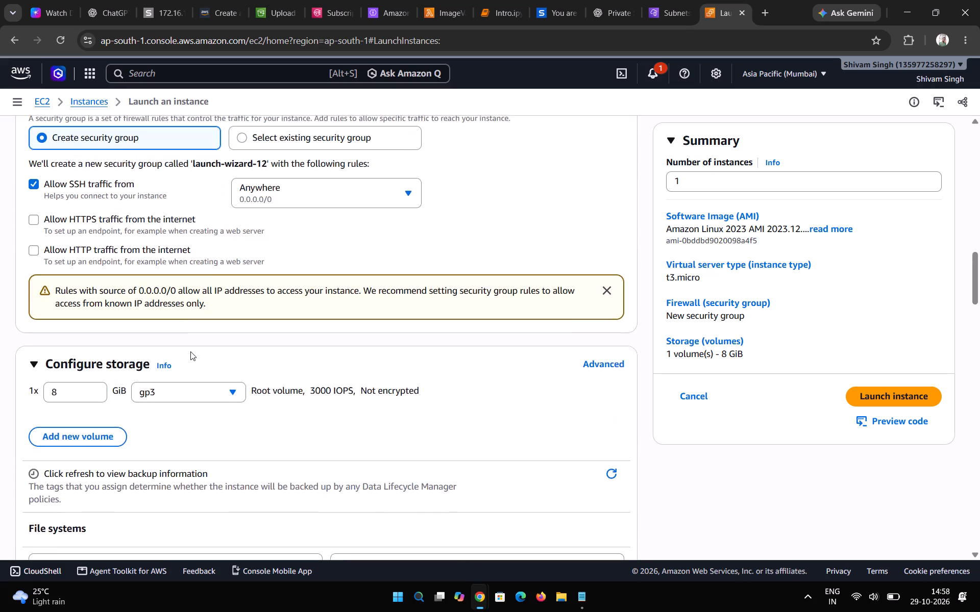
scroll(190, 351, "up", 2)
scroll(190, 351, "down", 6)
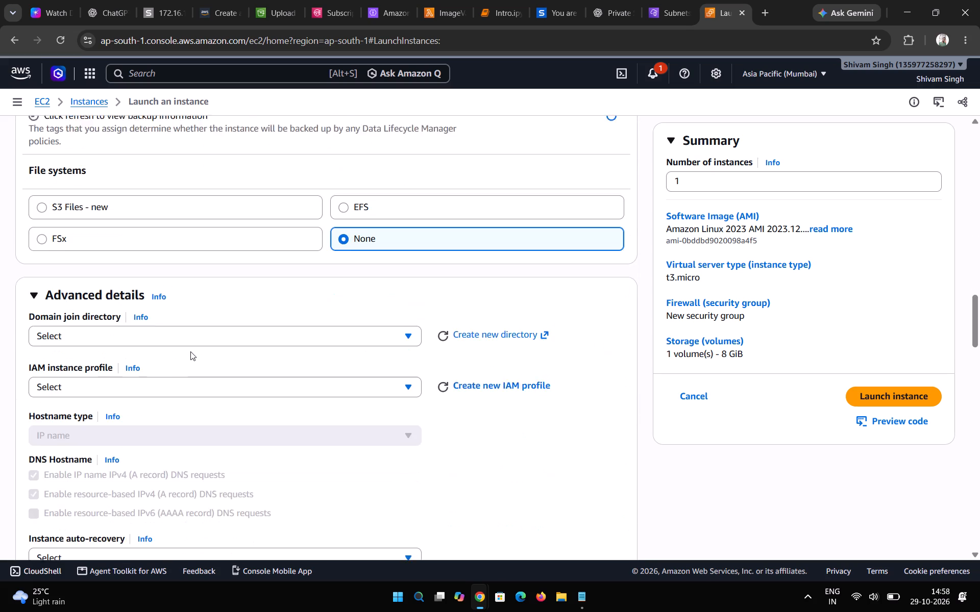
scroll(190, 351, "down", 5)
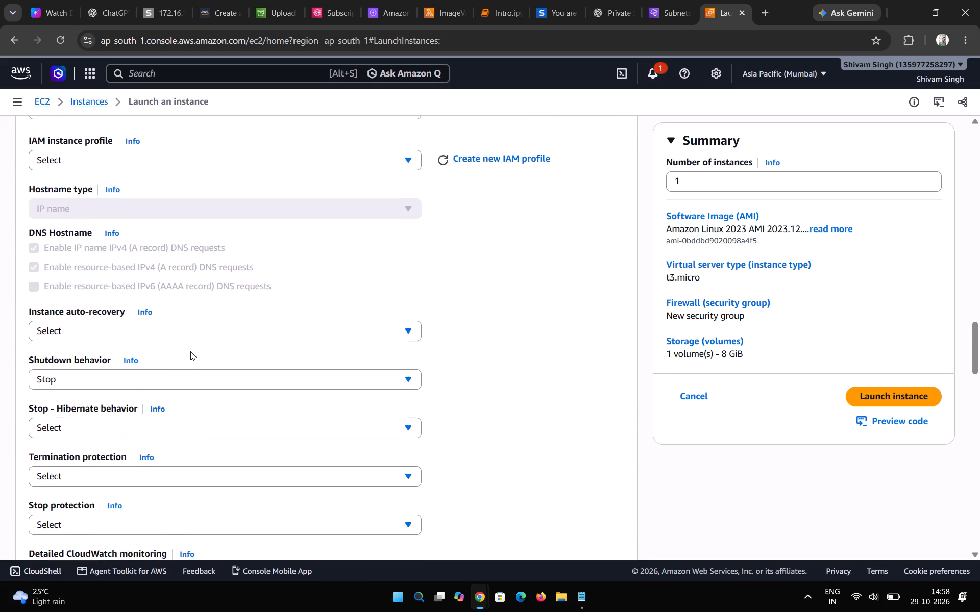
scroll(190, 351, "down", 6)
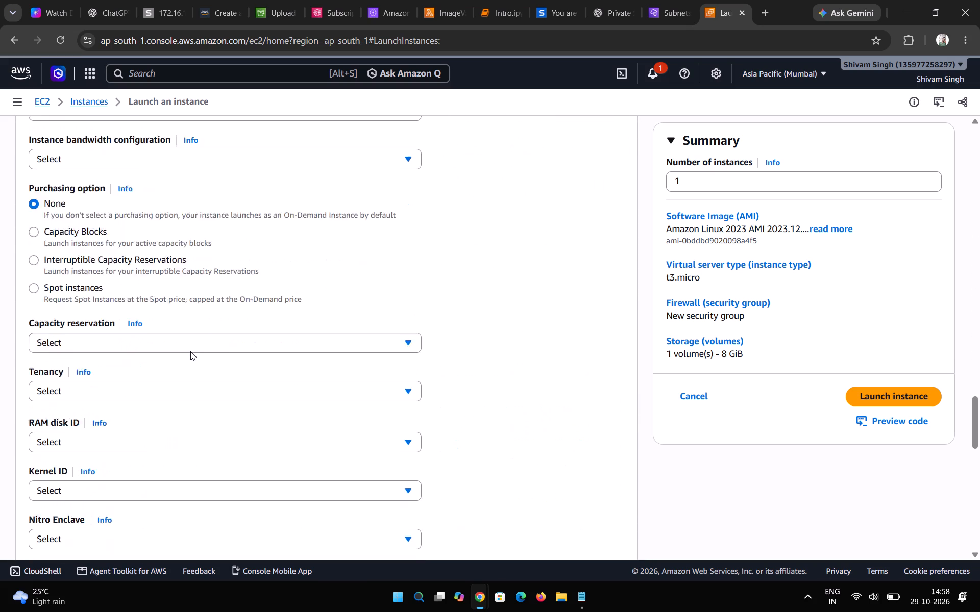
scroll(190, 351, "down", 1)
scroll(190, 351, "up", 4)
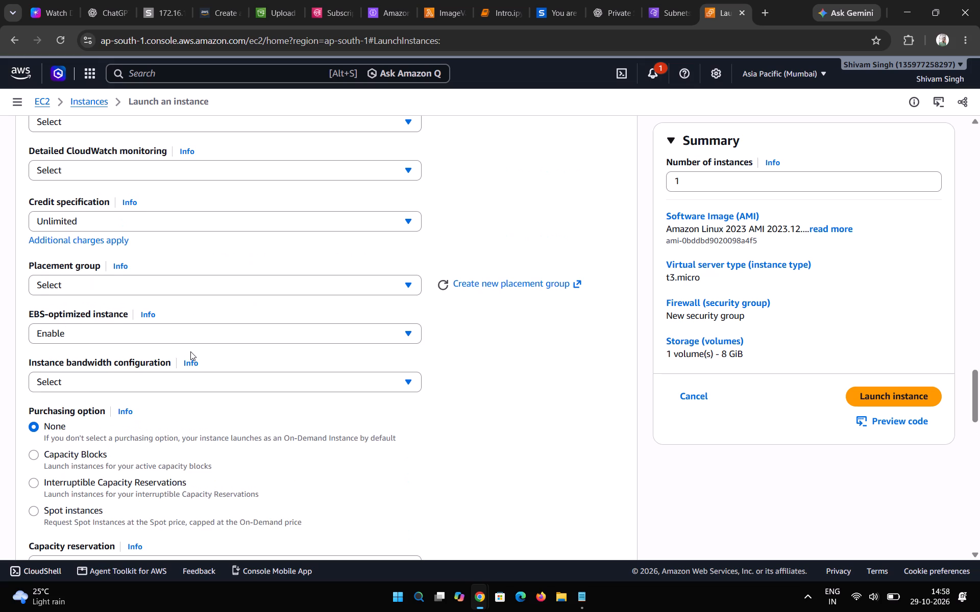
scroll(190, 351, "up", 6)
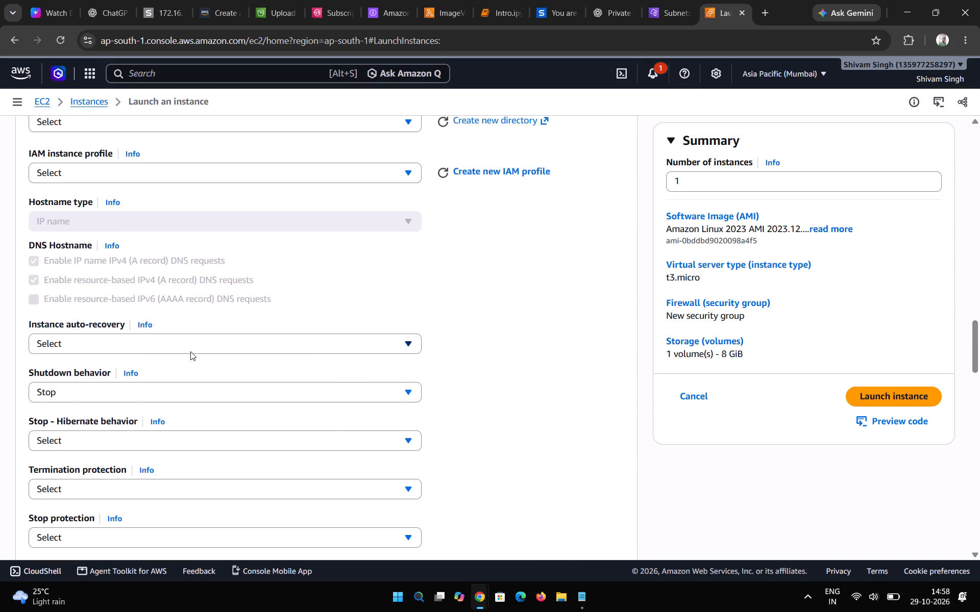
scroll(190, 351, "up", 3)
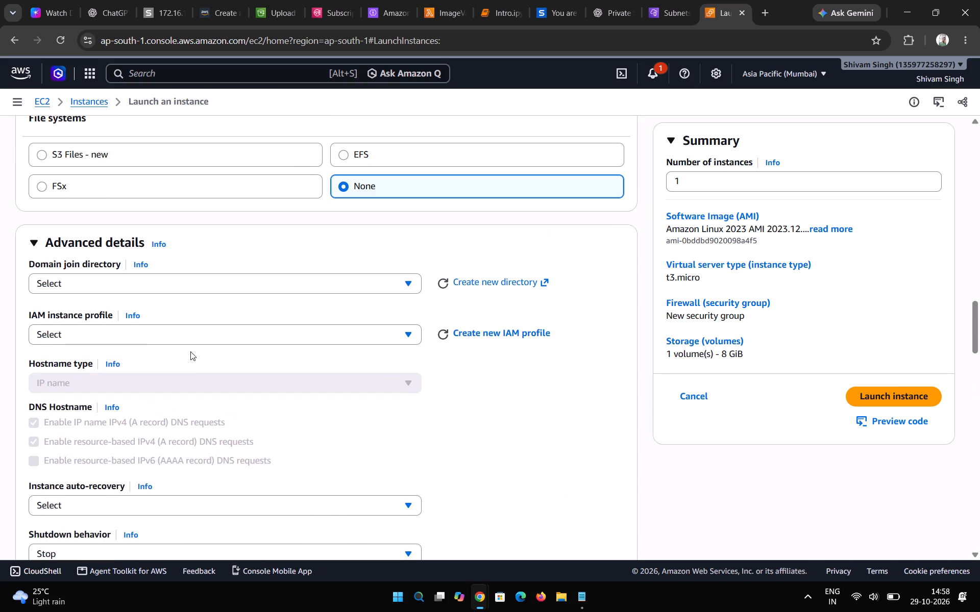
scroll(190, 351, "up", 4)
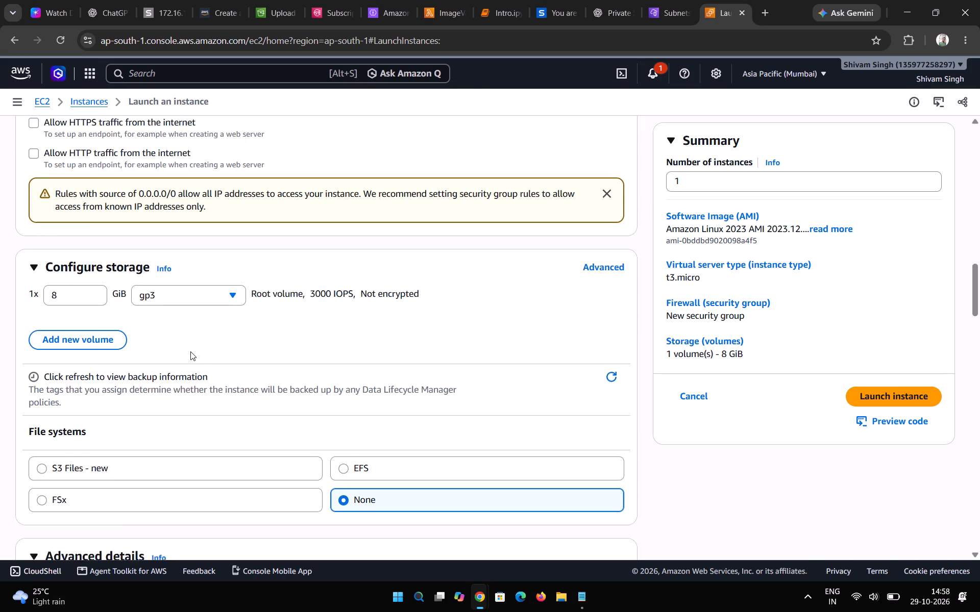
scroll(190, 351, "up", 5)
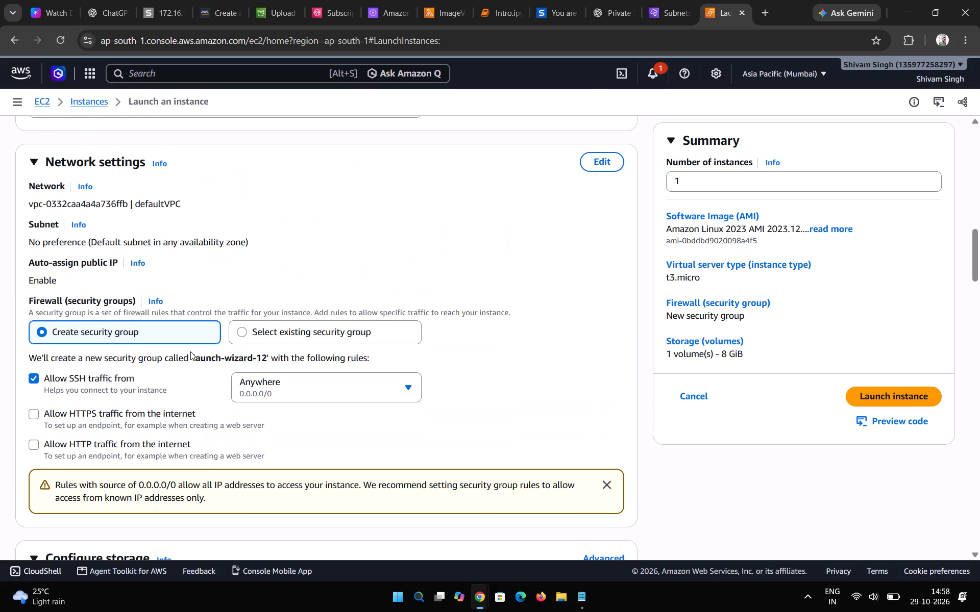
scroll(190, 351, "up", 2)
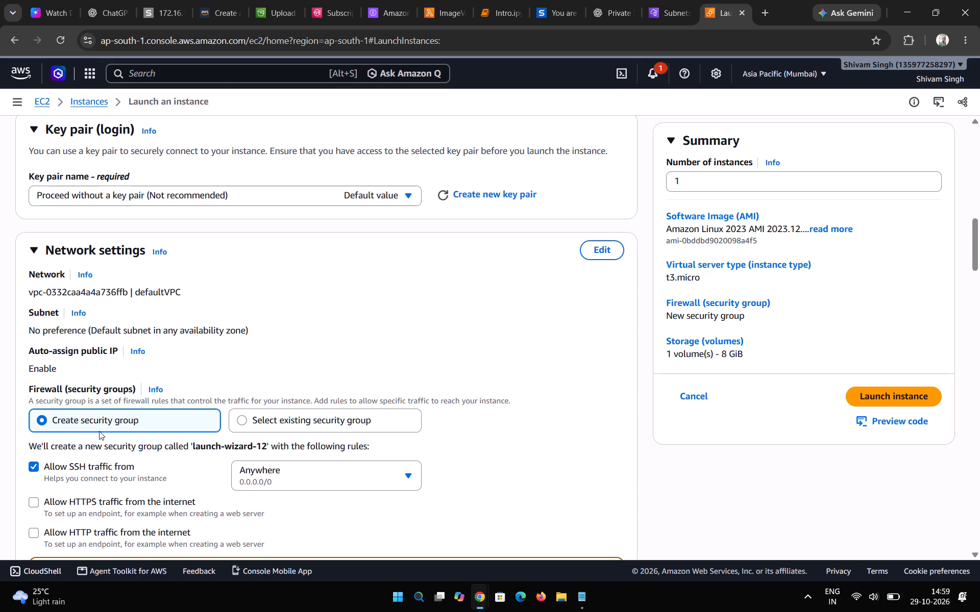
scroll(101, 458, "down", 3)
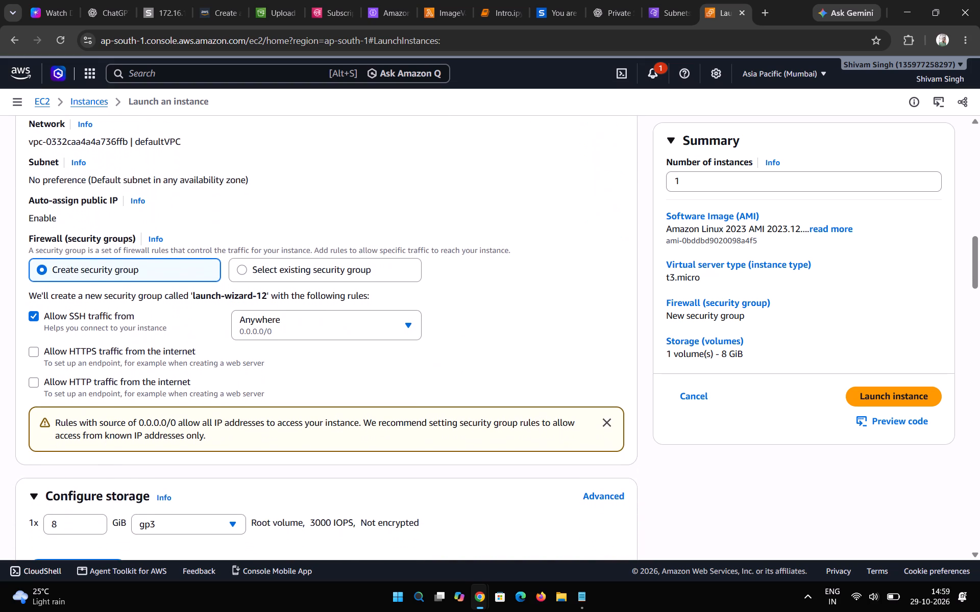
scroll(101, 458, "down", 2)
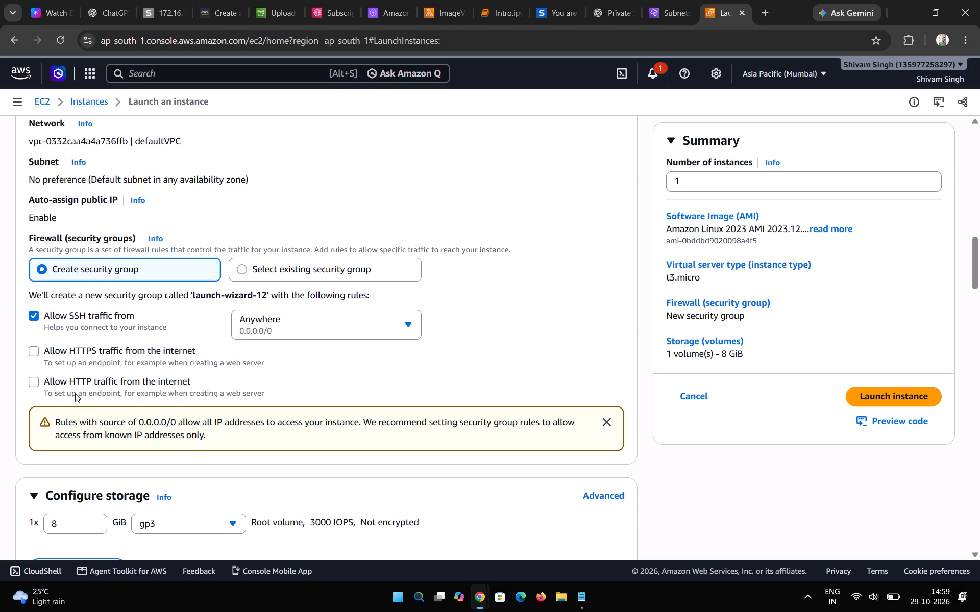
scroll(179, 269, "up", 2)
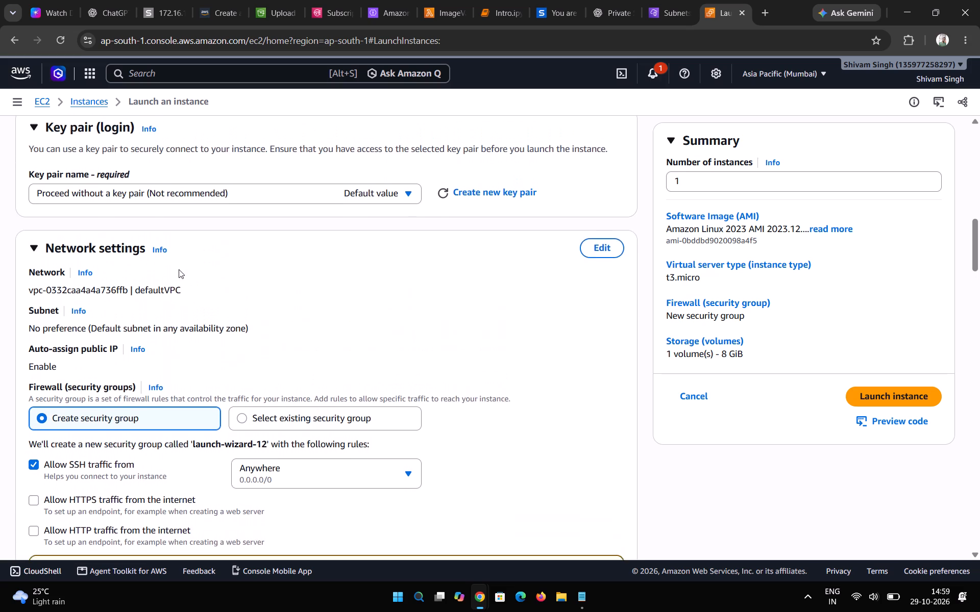
Open the instance's network settings for editing and examine the subnet, public IP, security group and inbound rule fields.
scroll(179, 269, "up", 2)
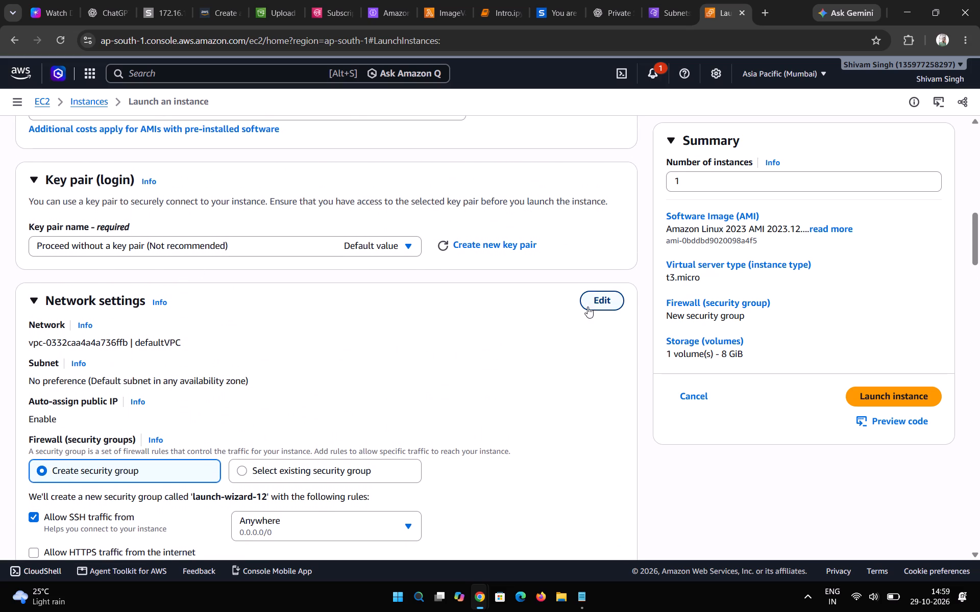
left_click(589, 299)
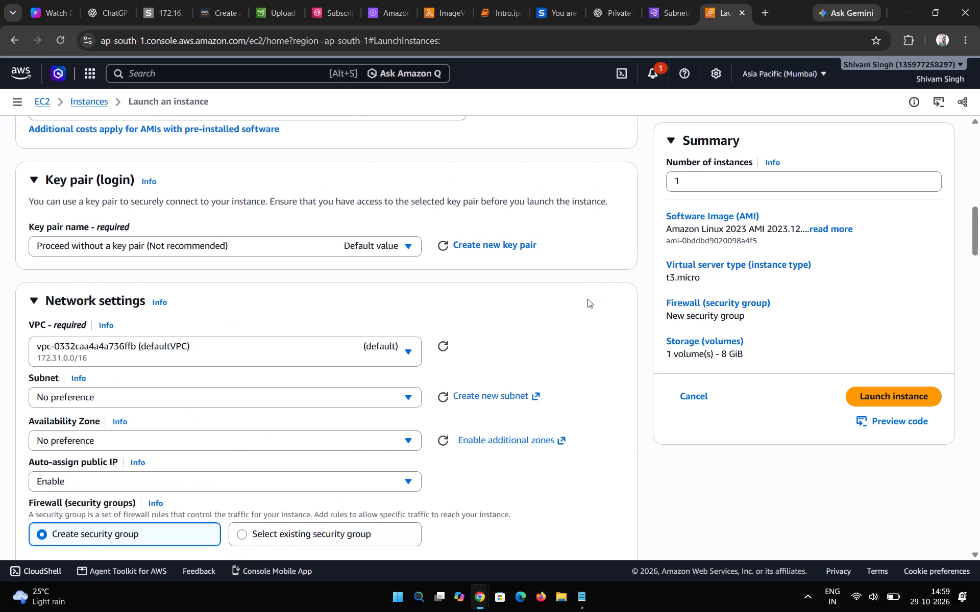
scroll(393, 369, "down", 1)
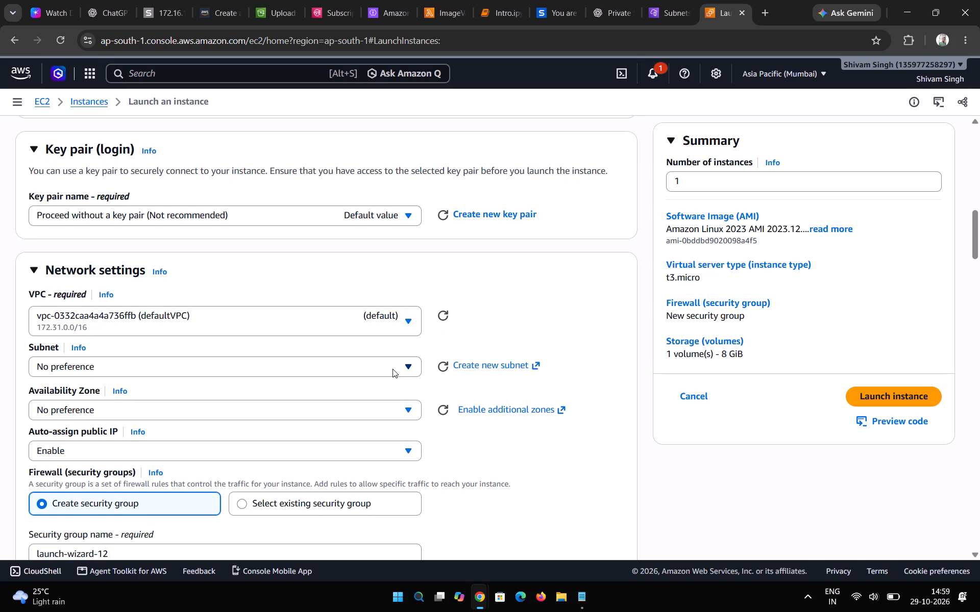
scroll(393, 369, "down", 1)
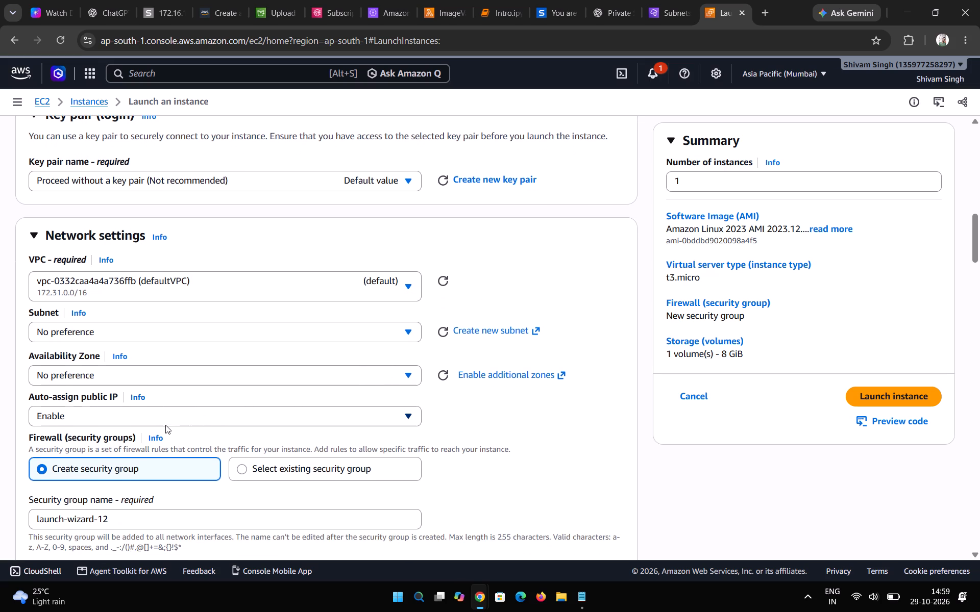
scroll(165, 425, "down", 1)
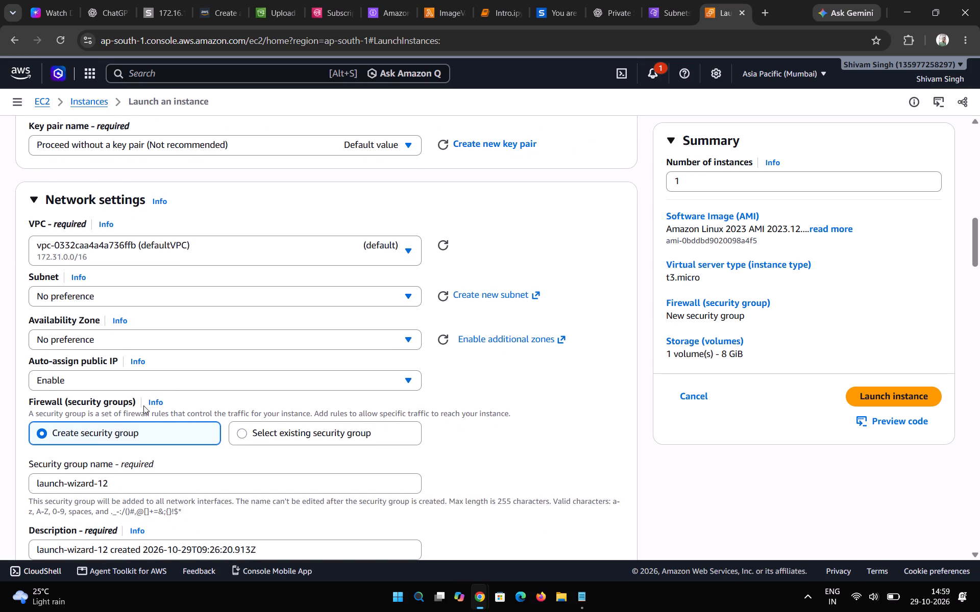
scroll(143, 407, "down", 1)
scroll(143, 407, "up", 1)
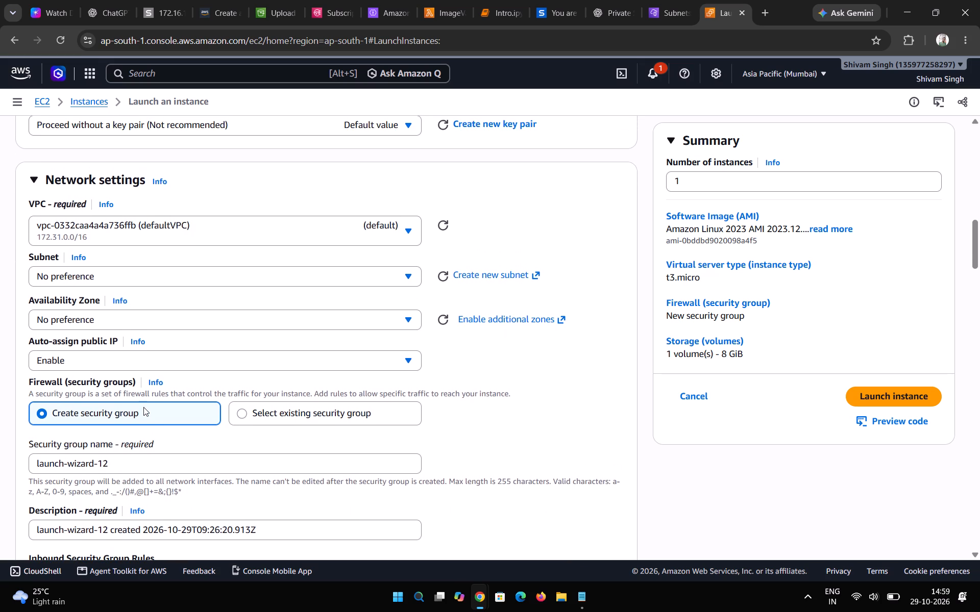
scroll(123, 474, "down", 2)
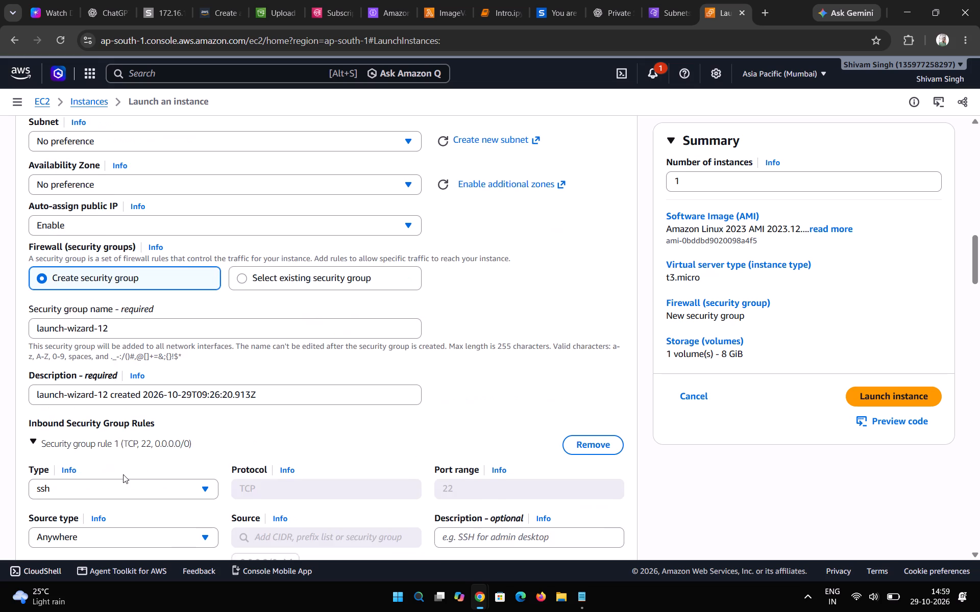
scroll(123, 474, "down", 1)
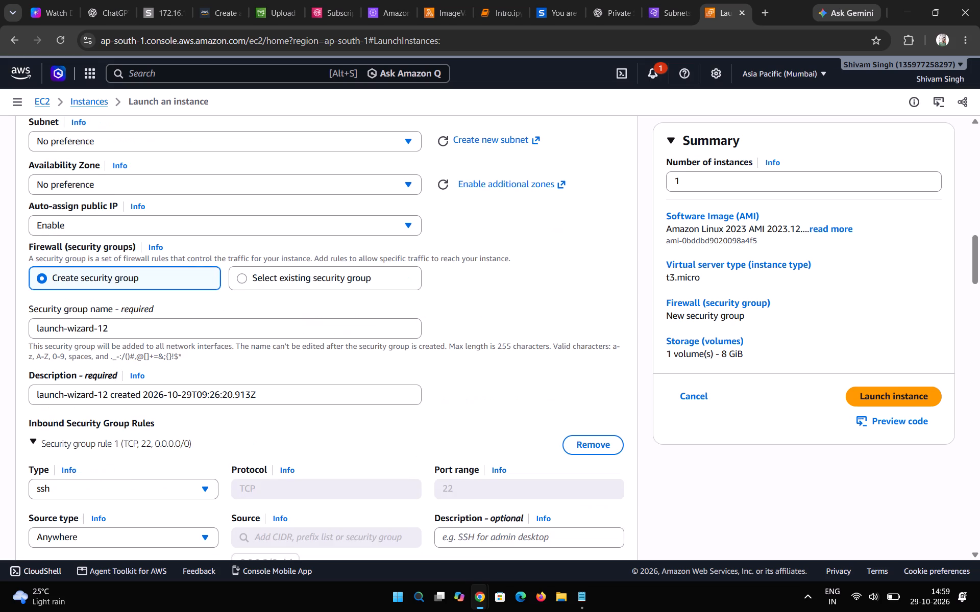
left_click(119, 331)
scroll(119, 331, "up", 1)
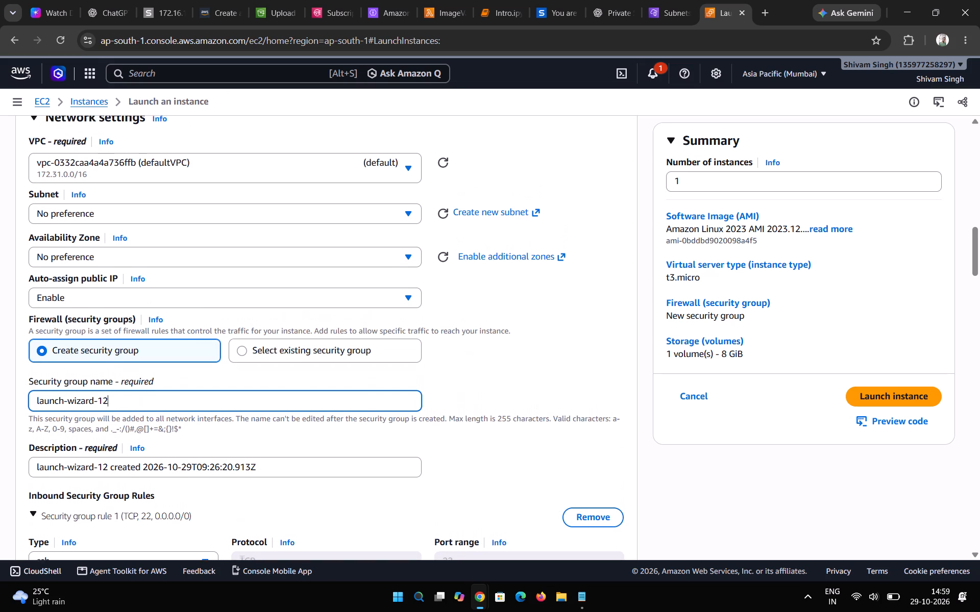
scroll(119, 331, "up", 1)
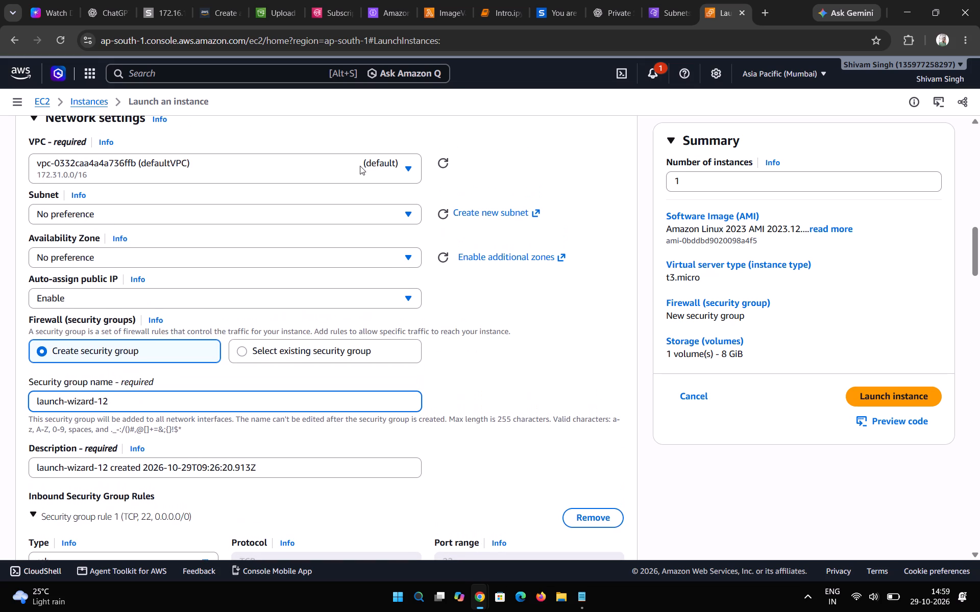
Set the instance's VPC to it-c-vpc (10.0.0.0/24) in the network settings.
left_click(409, 170)
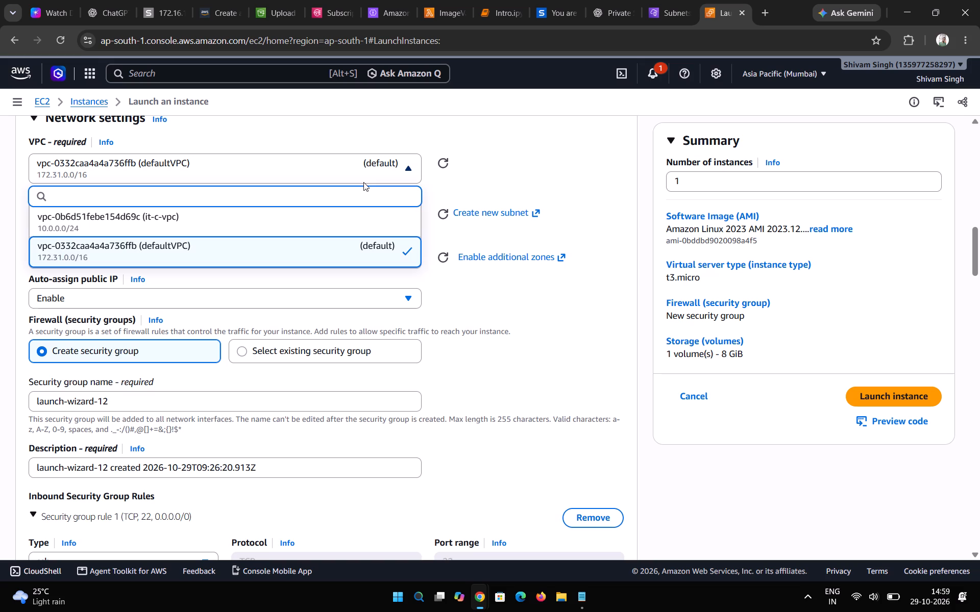
left_click(297, 223)
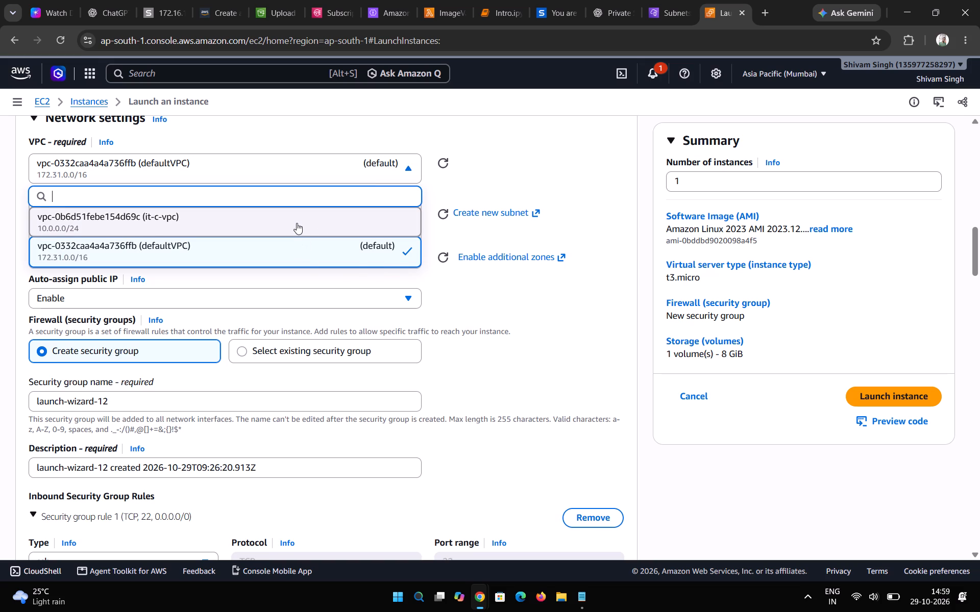
left_click(297, 223)
left_click(462, 276)
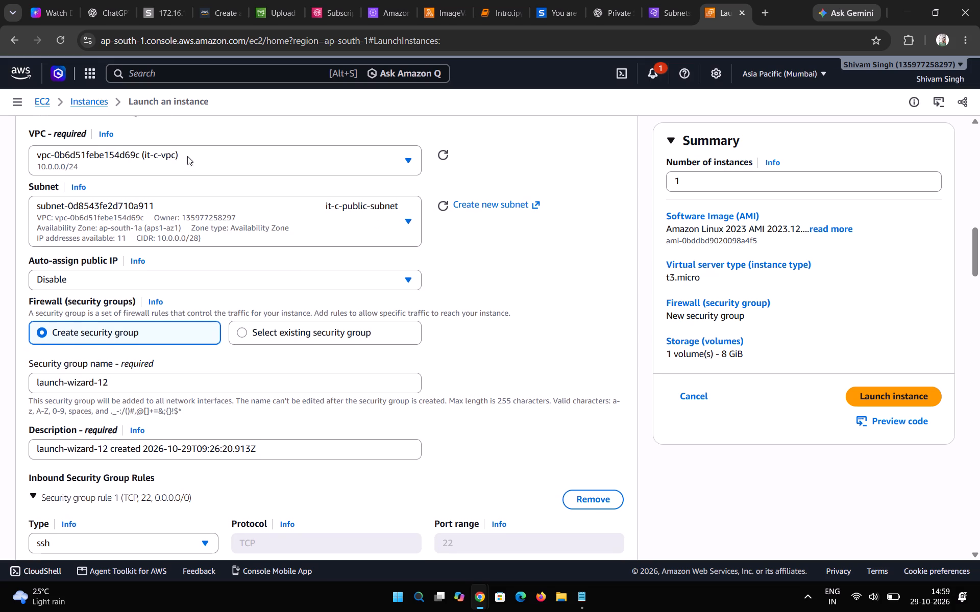
left_click(403, 167)
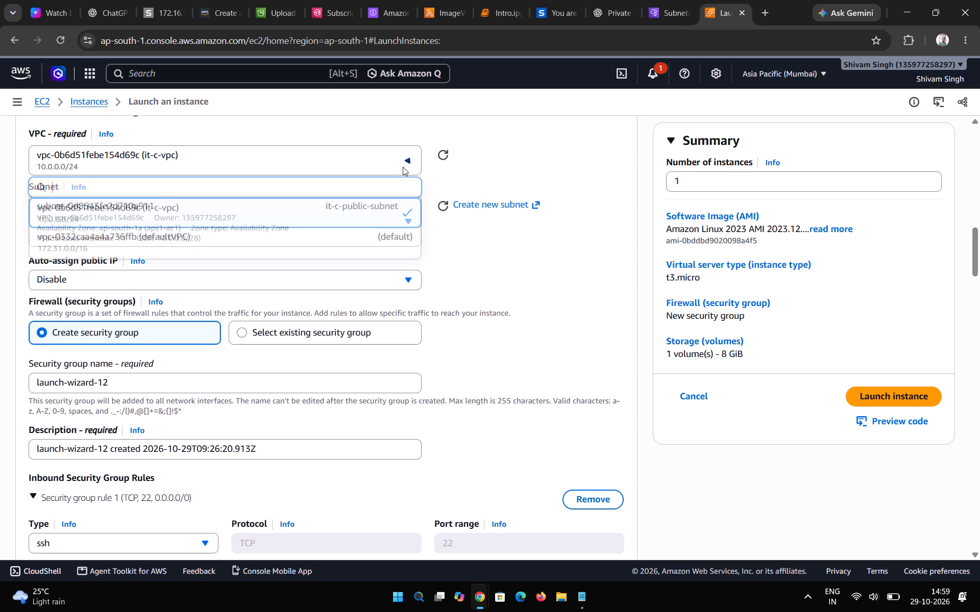
left_click(344, 220)
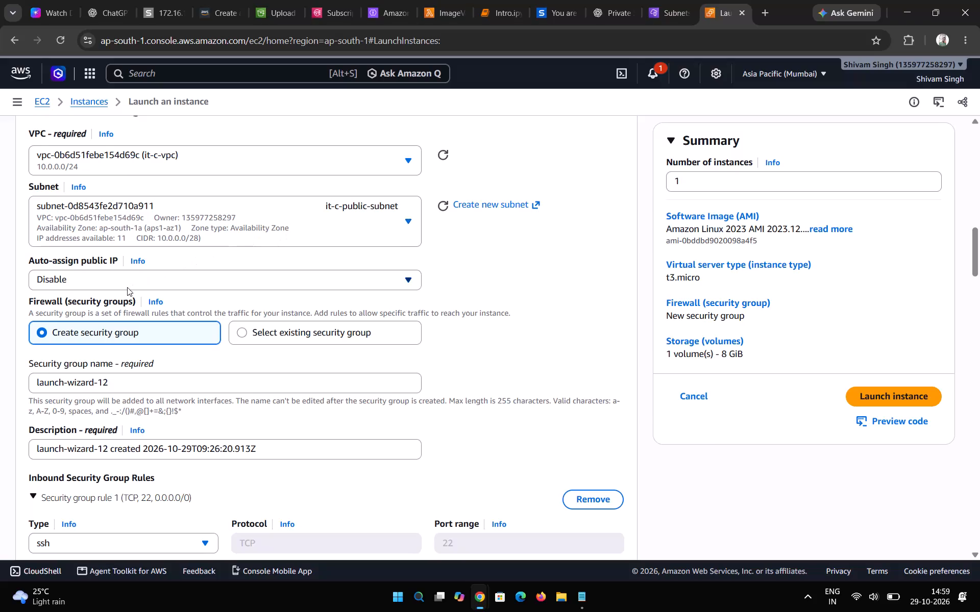
Set Auto-assign public IP to Enable for the instance in it-c-public-subnet.
left_click(171, 284)
left_click(178, 302)
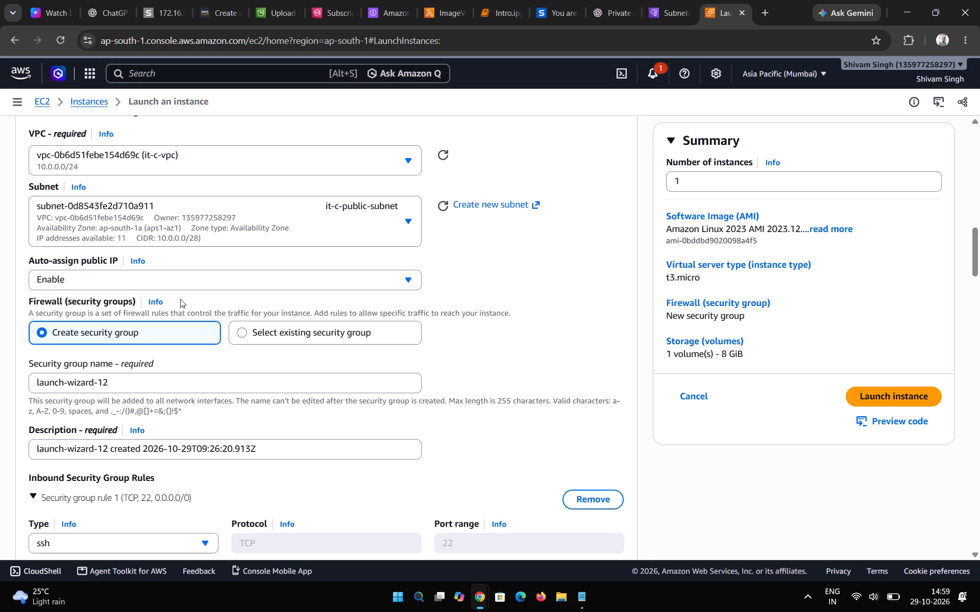
Name the instance's new security group it-c-public in the firewall settings.
scroll(192, 365, "down", 1)
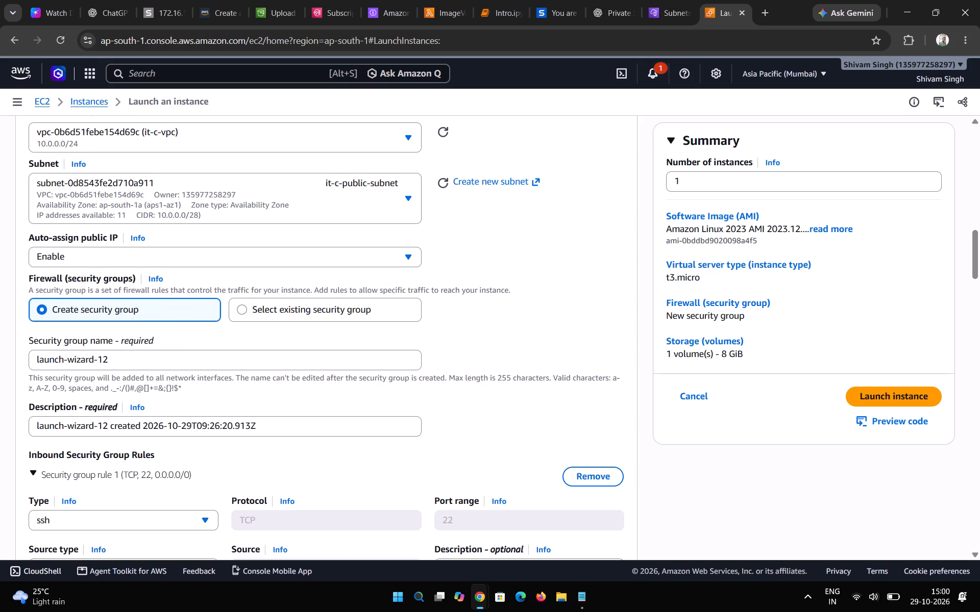
left_click(169, 362)
key("BackSpace")
key("BackSpace")
key("BackSpace")
key("BackSpace")
key("BackSpace")
key("BackSpace")
key("BackSpace")
key("BackSpace")
key("BackSpace")
key("BackSpace")
key("BackSpace")
key("BackSpace")
key("BackSpace")
key("BackSpace")
key("BackSpace")
key("BackSpace")
key("BackSpace")
key("BackSpace")
key("BackSpace")
key("BackSpace")
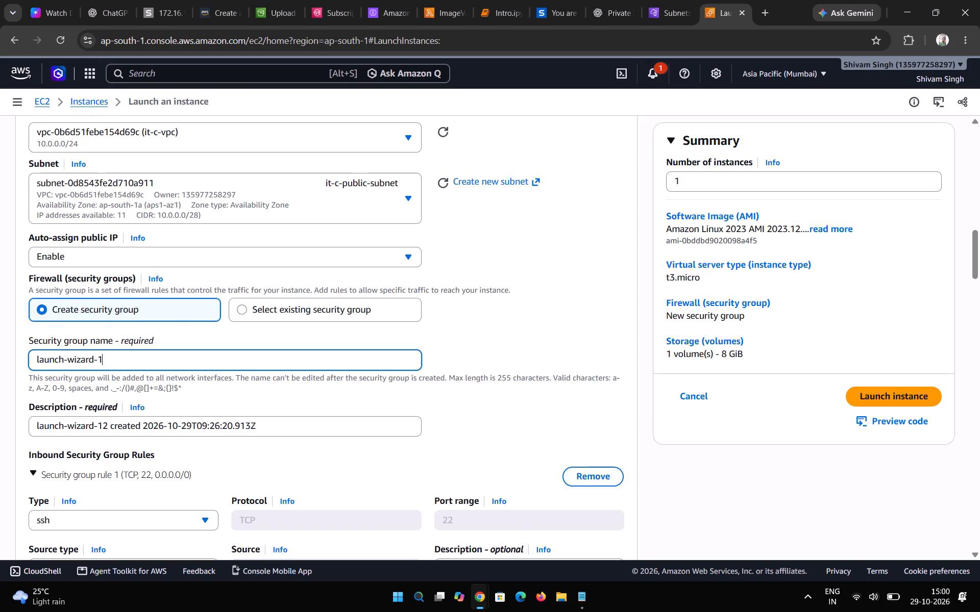
key("BackSpace")
key("BackSpace")
key("BackSpace")
key("BackSpace")
key("BackSpace")
key("BackSpace")
key("BackSpace")
key("BackSpace")
key("BackSpace")
key("BackSpace")
key("BackSpace")
key("BackSpace")
key("BackSpace")
key("BackSpace")
key("BackSpace")
key("BackSpace")
key("BackSpace")
key("BackSpace")
key("BackSpace")
key("BackSpace")
key("BackSpace")
key("BackSpace")
key("BackSpace")
key("BackSpace")
key("BackSpace")
key("BackSpace")
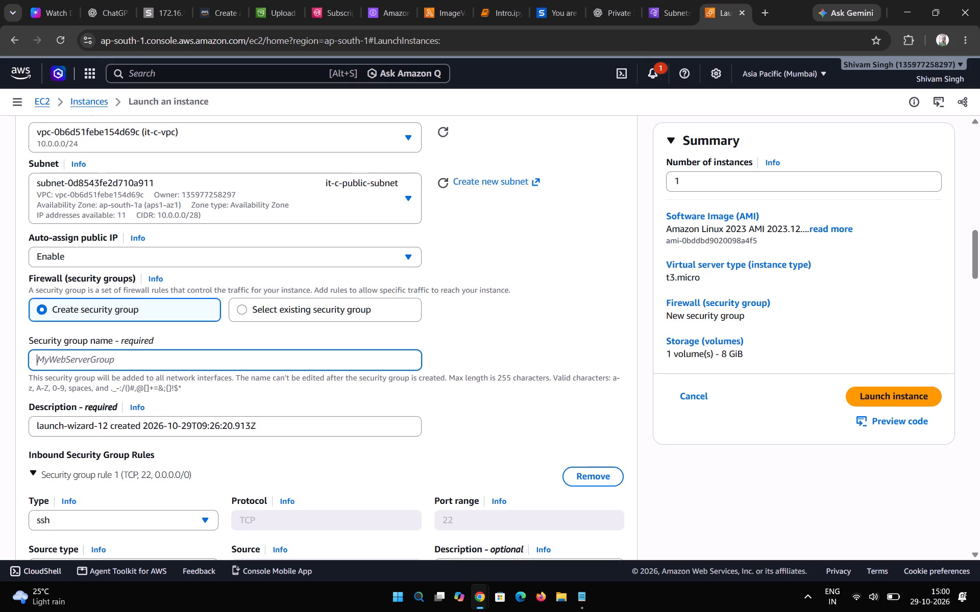
type("it")
key("minus")
key("c")
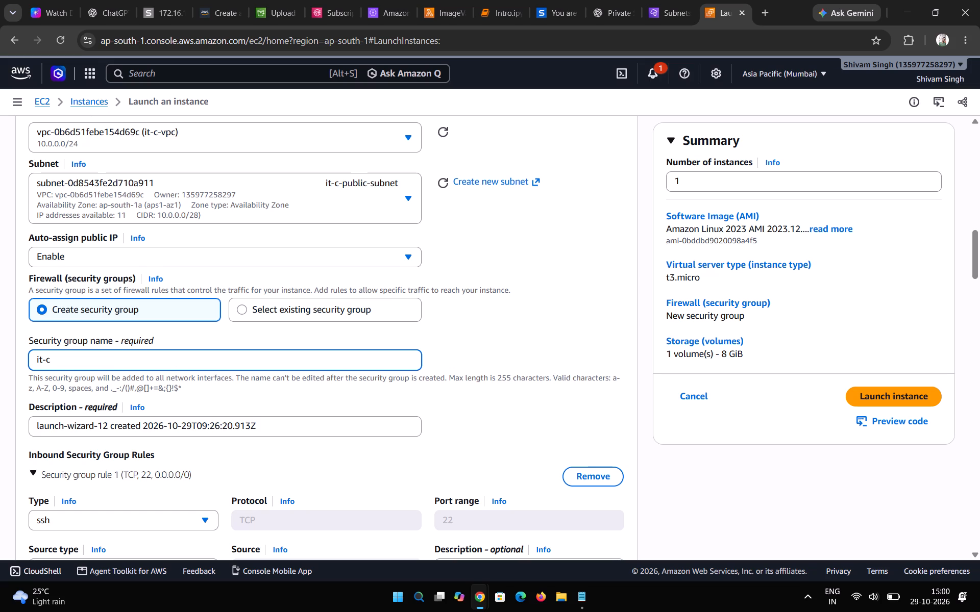
scroll(138, 385, "down", 1)
left_click_drag(138, 385, 86, 328)
left_click(86, 328)
type("-public")
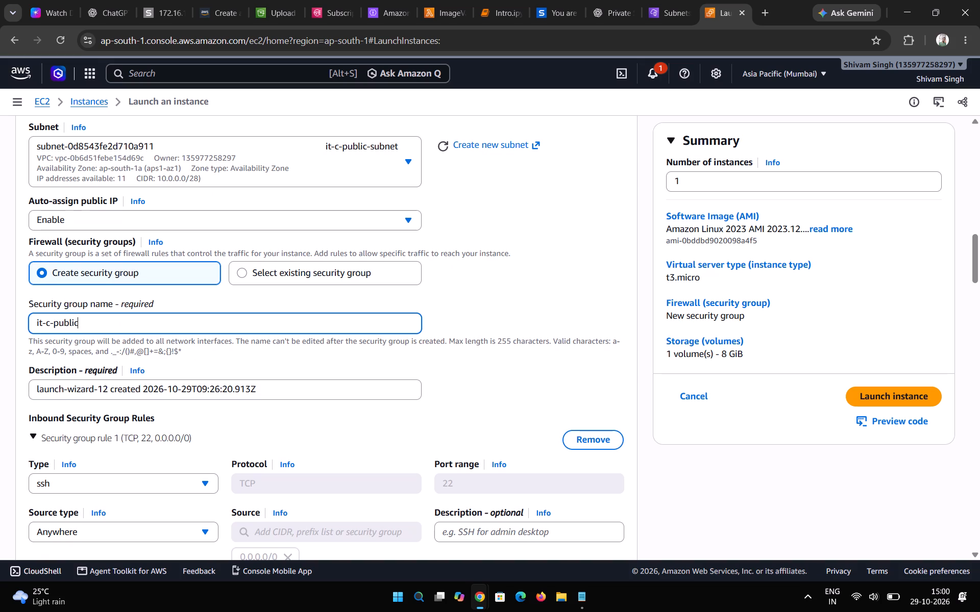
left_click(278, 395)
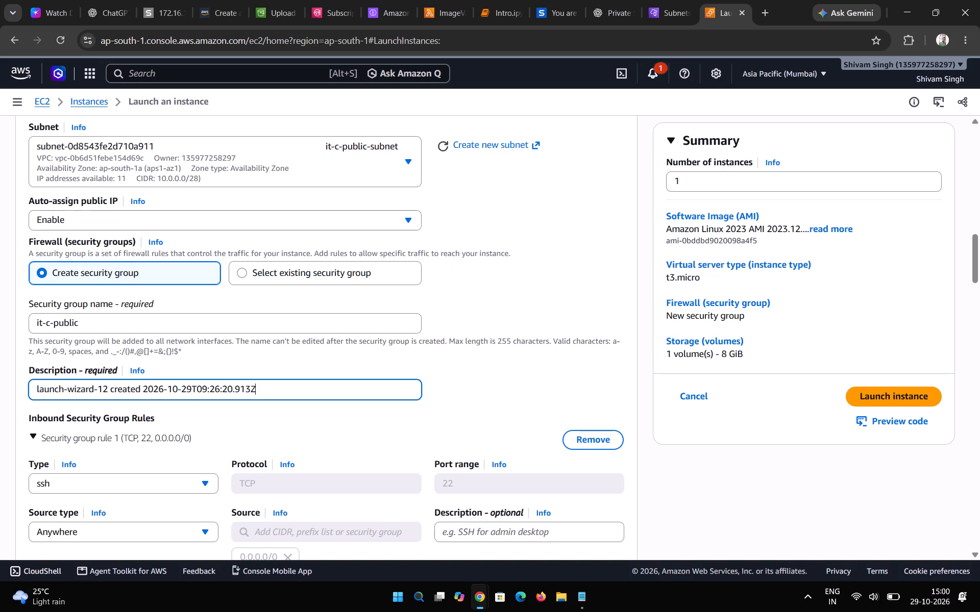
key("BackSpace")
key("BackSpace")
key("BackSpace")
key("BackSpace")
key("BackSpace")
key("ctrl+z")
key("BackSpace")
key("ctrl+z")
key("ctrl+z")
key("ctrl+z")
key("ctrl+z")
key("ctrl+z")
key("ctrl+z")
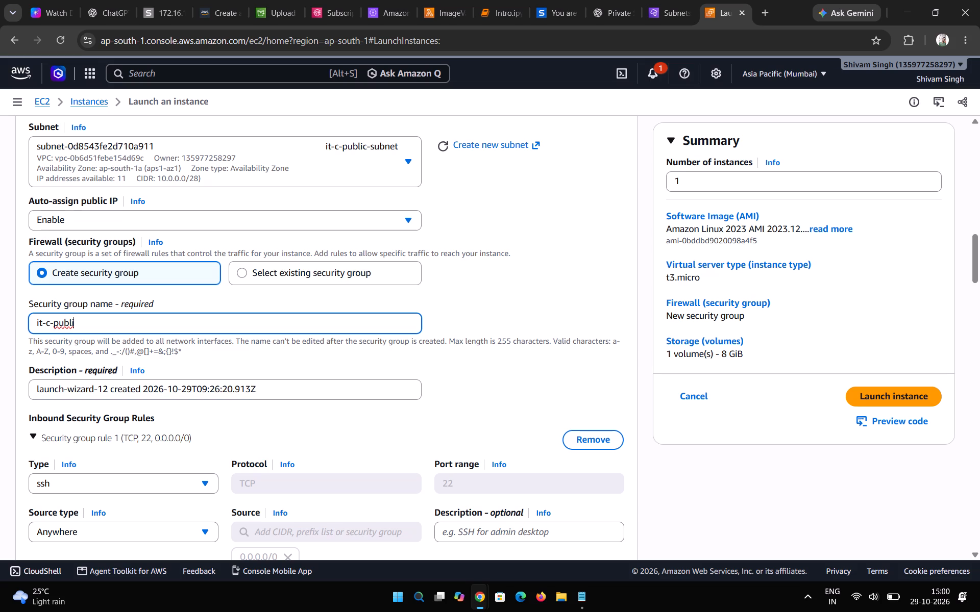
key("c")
Launch the public-server instance in it-c-public-subnet with the configured network, security group and storage settings.
scroll(292, 382, "down", 1)
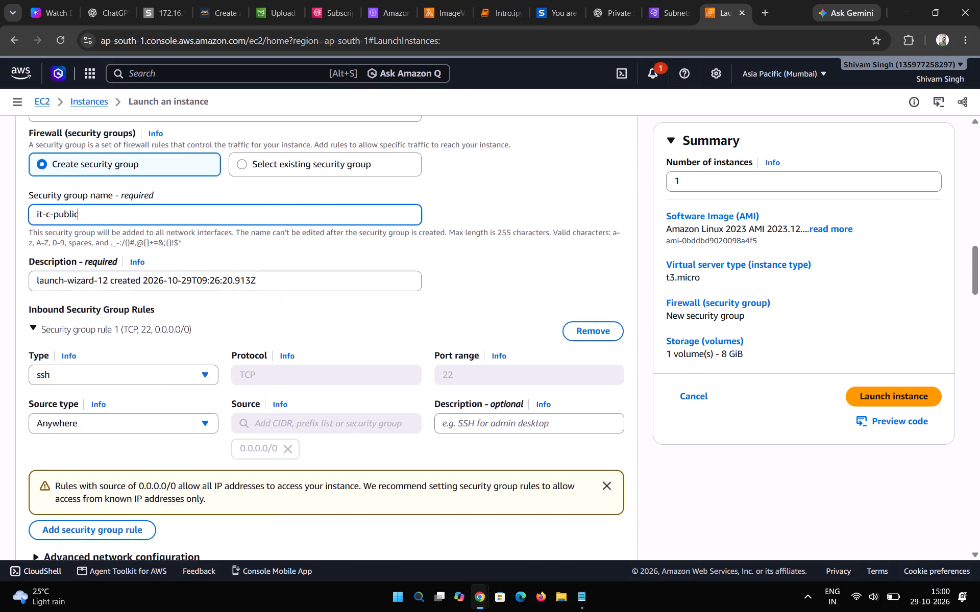
scroll(292, 382, "down", 1)
scroll(292, 382, "up", 3)
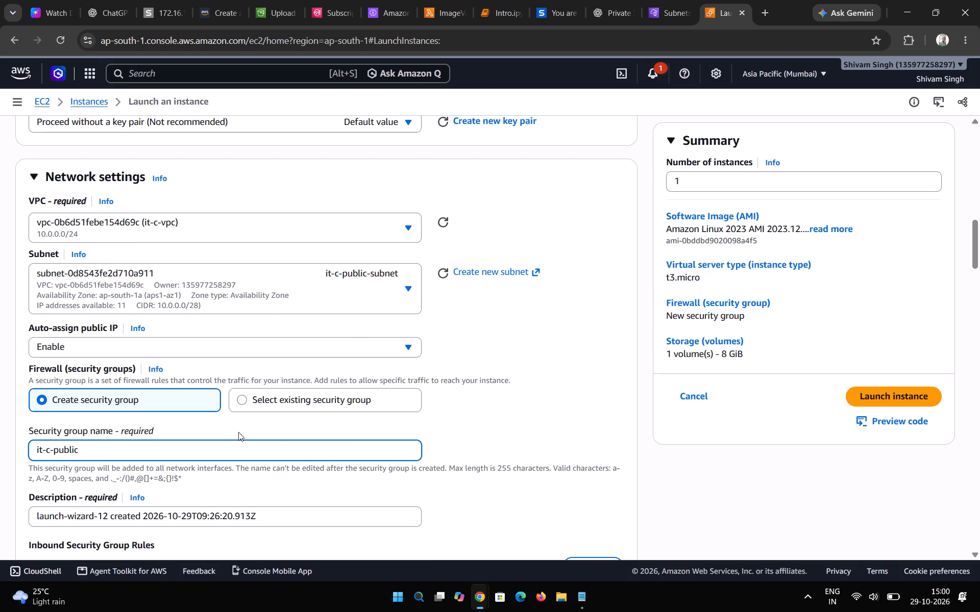
scroll(215, 441, "up", 1)
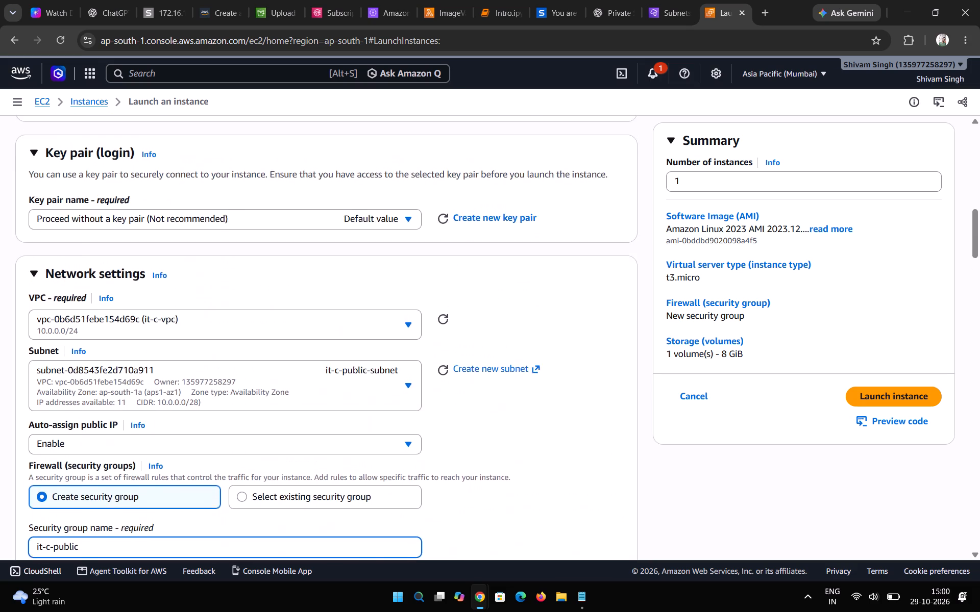
scroll(215, 441, "up", 1)
scroll(215, 441, "down", 3)
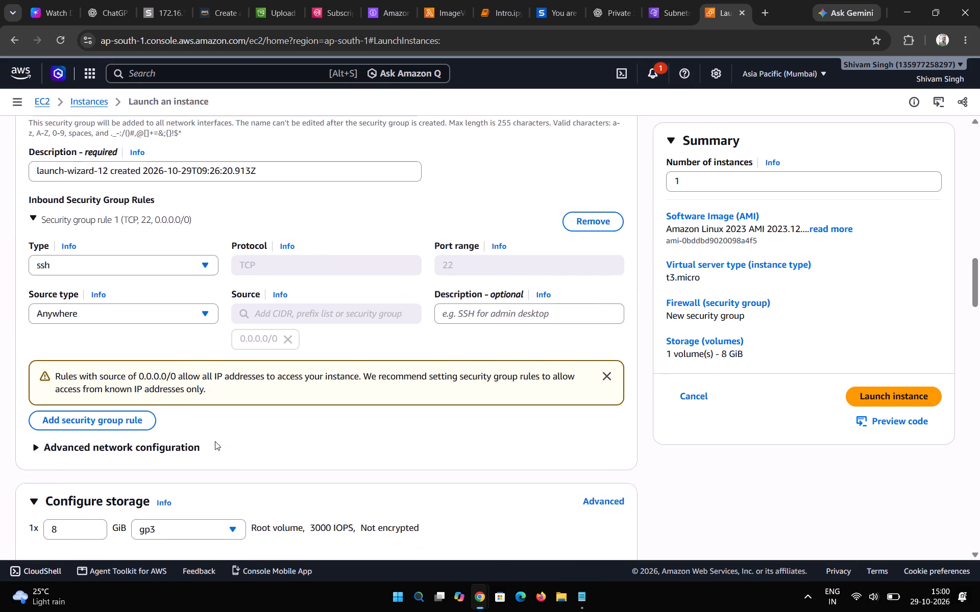
scroll(215, 441, "down", 4)
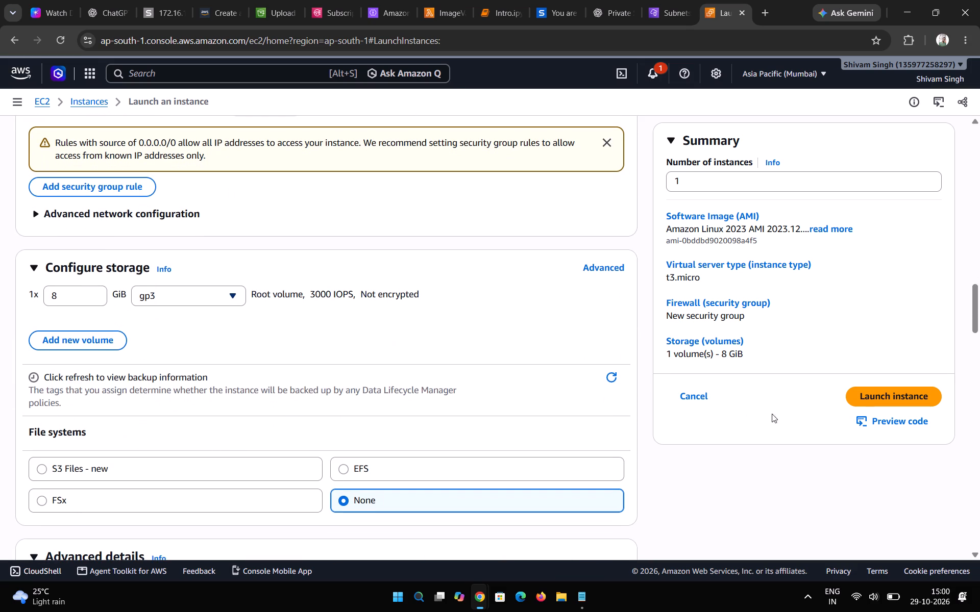
left_click(870, 398)
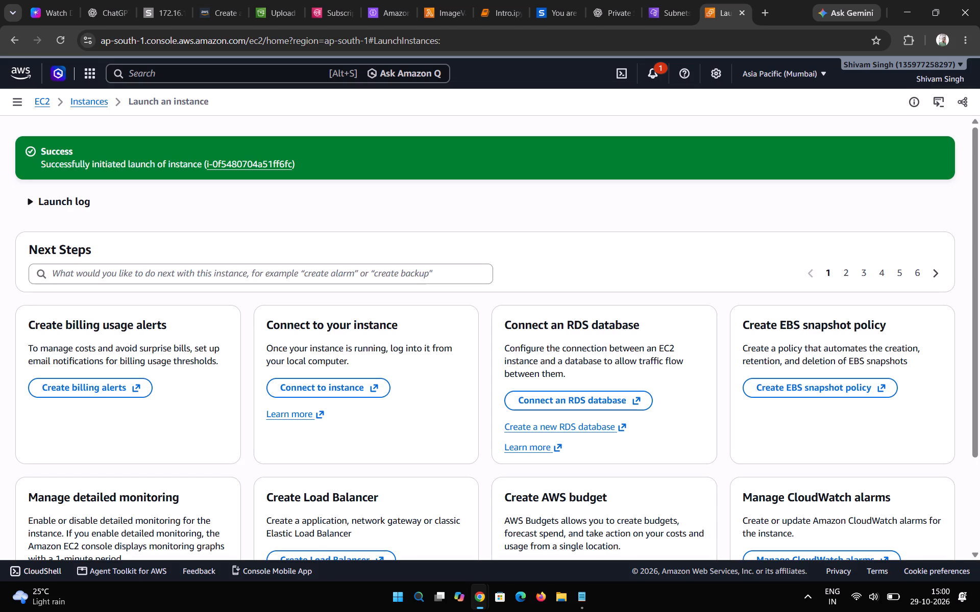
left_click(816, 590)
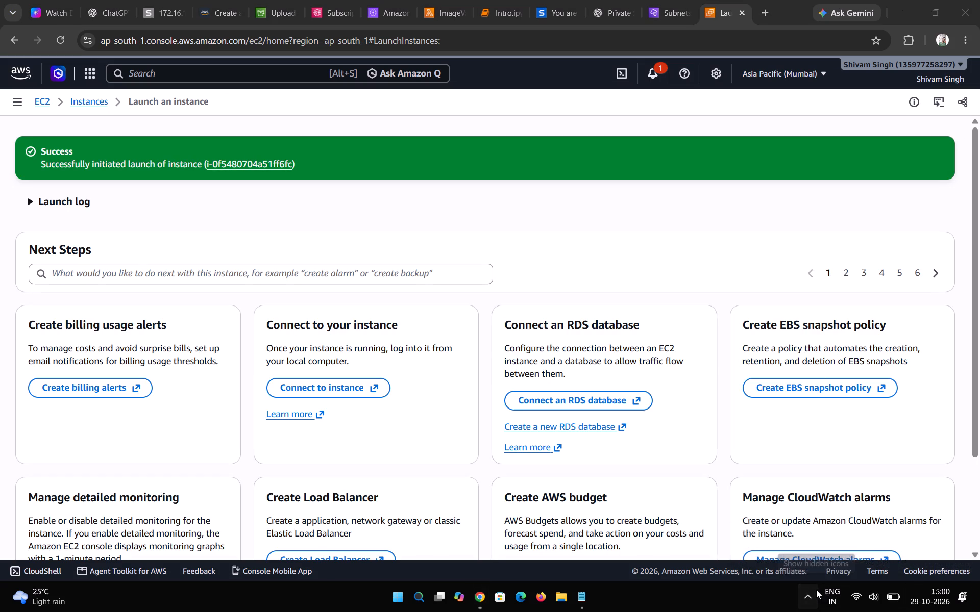
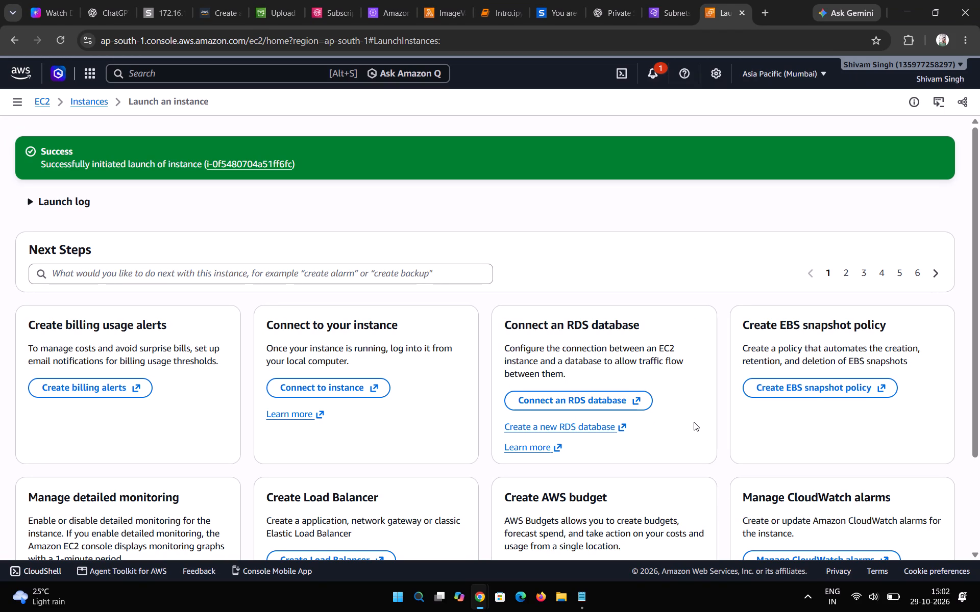
Try to connect to the launched public-server instance with EC2 Instance Connect over its public IPv4 address as ec2-user.
scroll(694, 422, "up", 5)
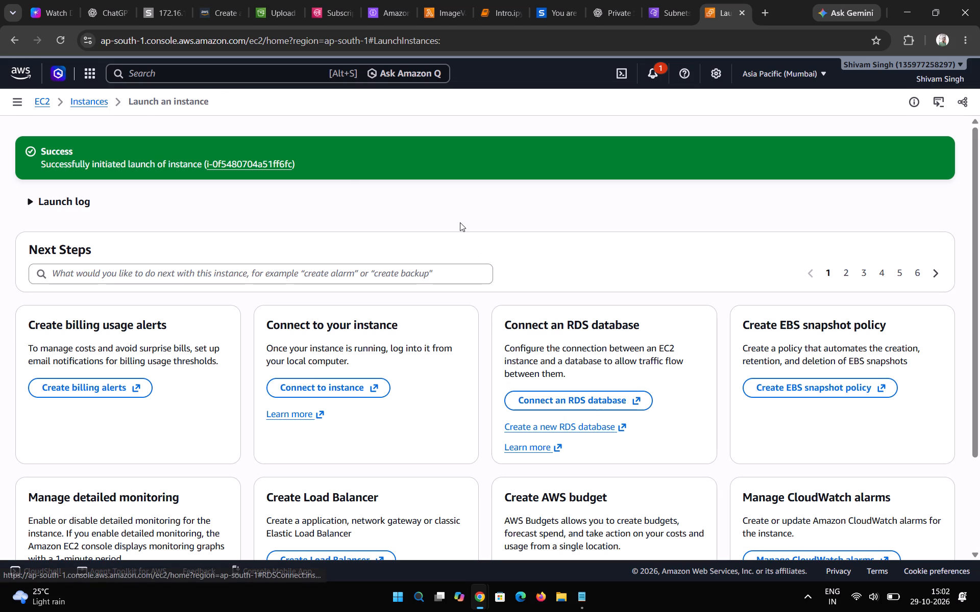
left_click(280, 161)
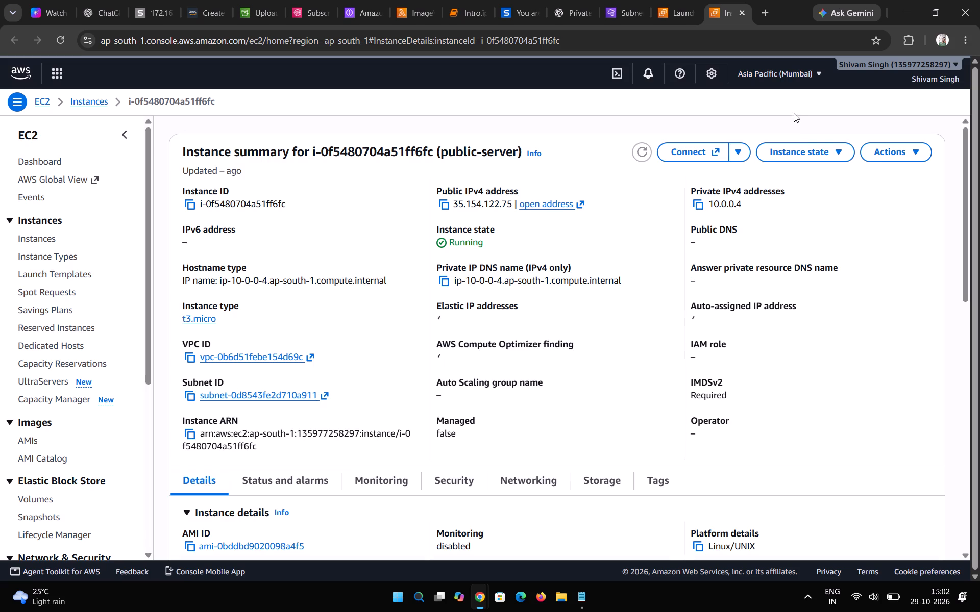
left_click(703, 151)
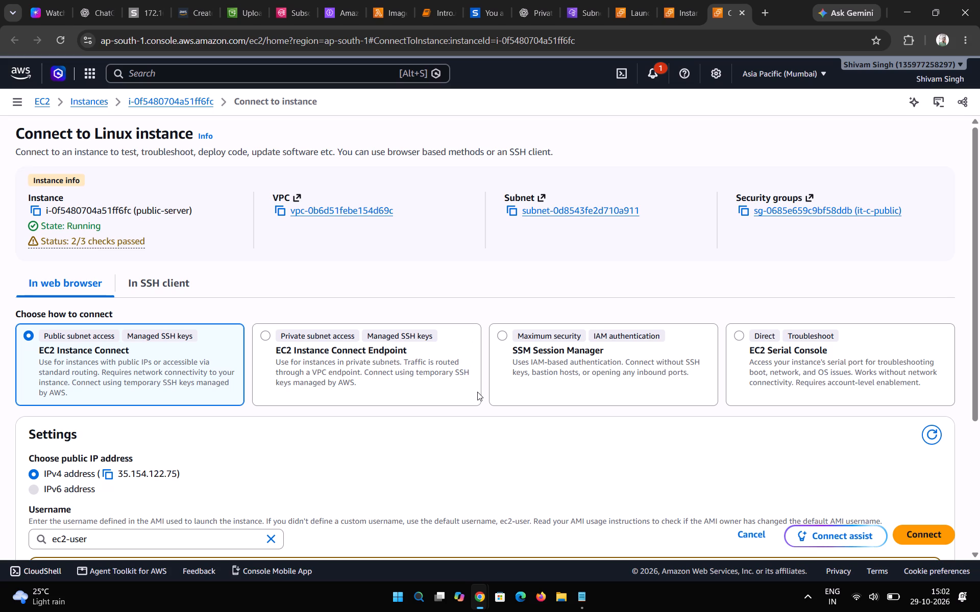
scroll(565, 461, "down", 6)
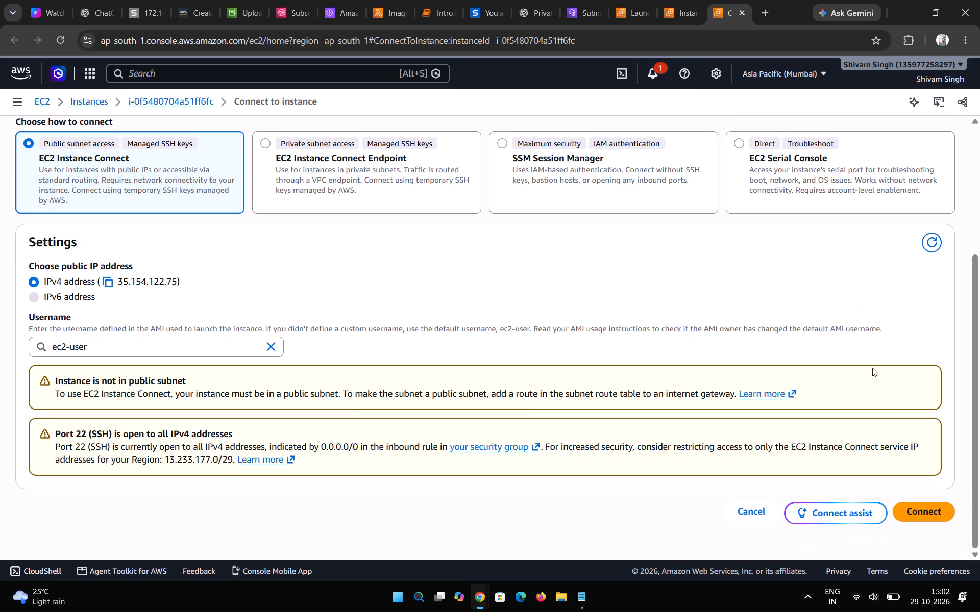
left_click(929, 510)
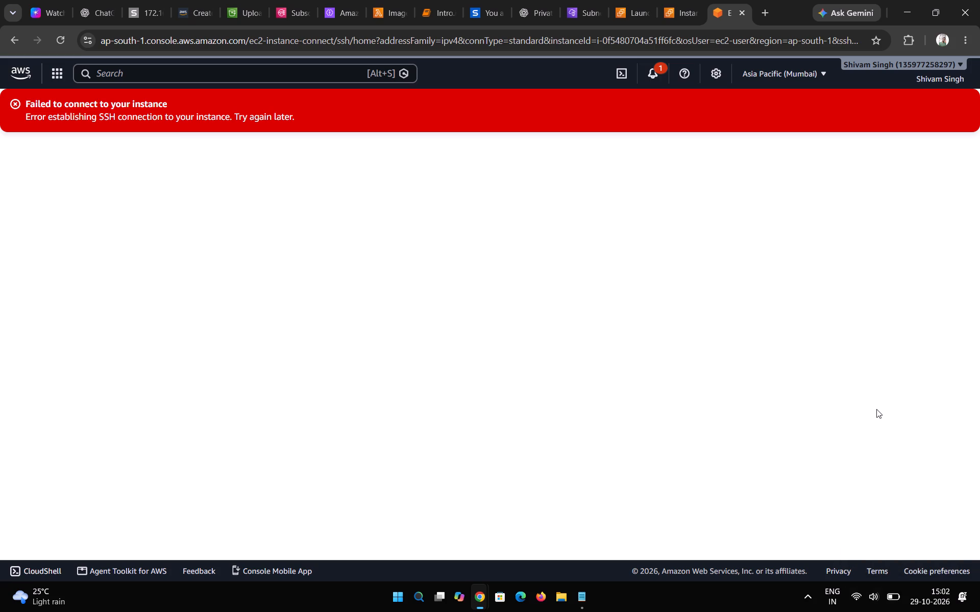
Return to the connection options for public-server and examine the EC2 Instance Connect settings and their notices.
left_click(692, 3)
left_click(720, 11)
scroll(0, 393, "right", 7)
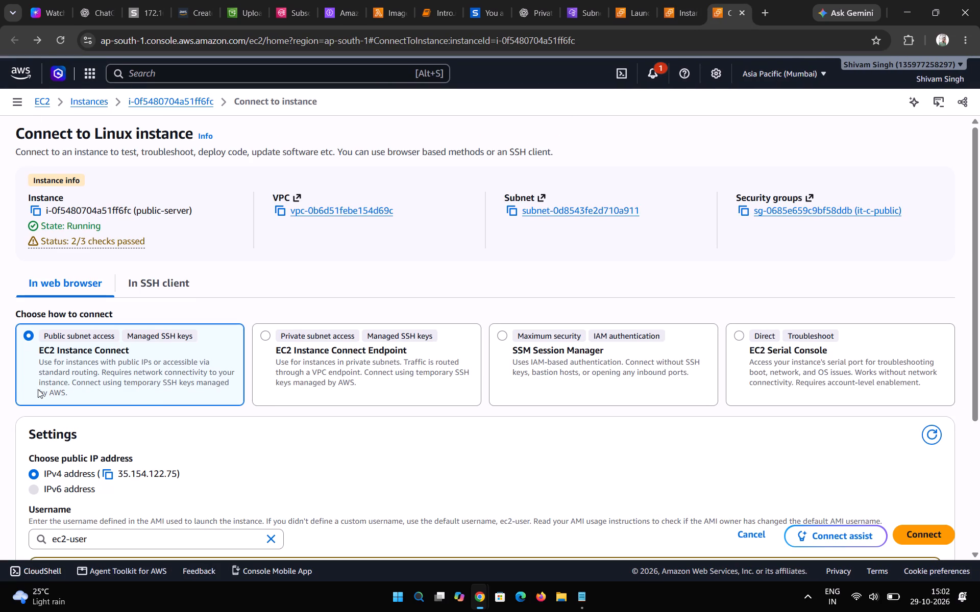
scroll(146, 401, "down", 4)
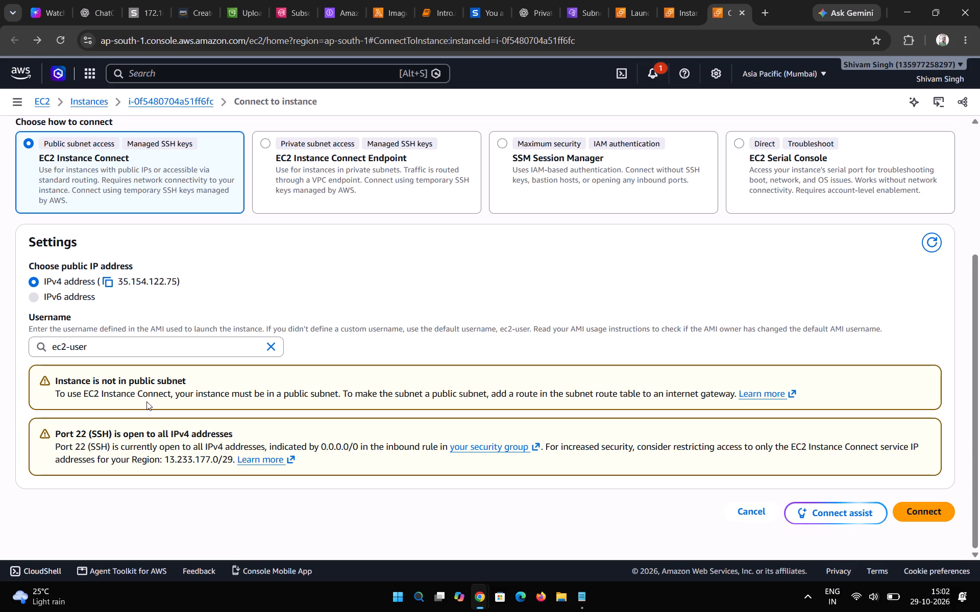
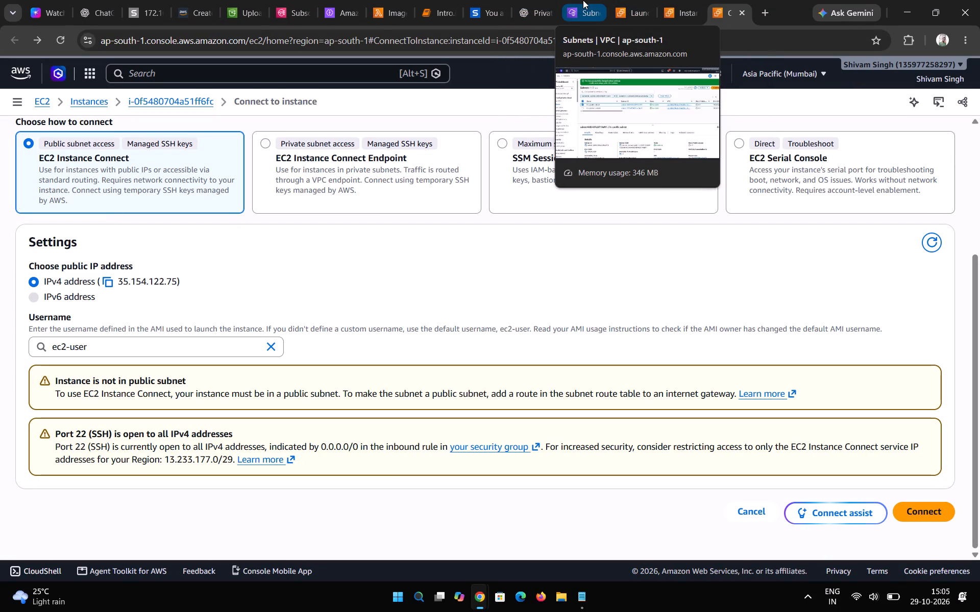
Create an internet gateway named it-c-gw from the VPC console's internet gateways, opened in a separate browser tab.
left_click(567, 0)
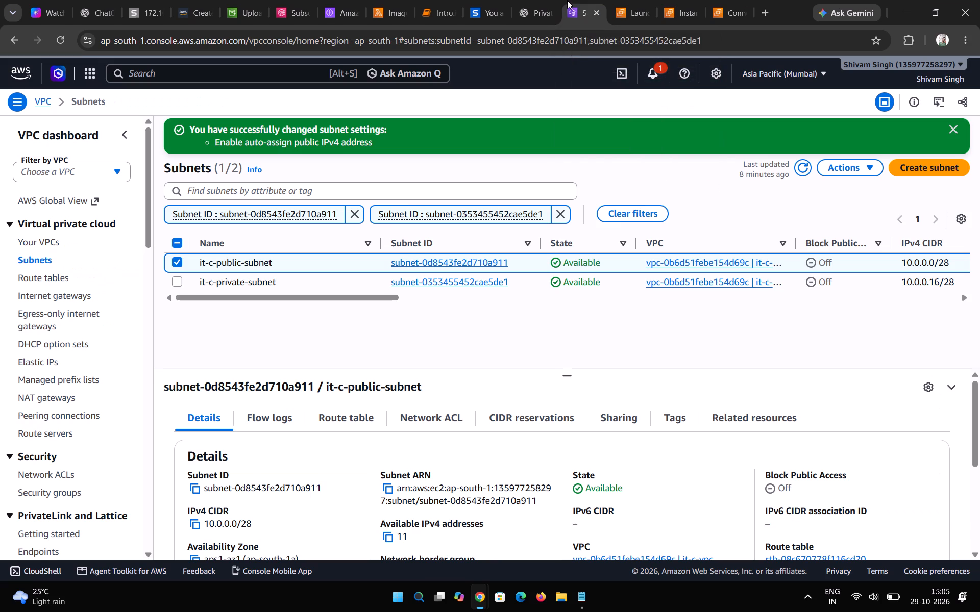
right_click(51, 295)
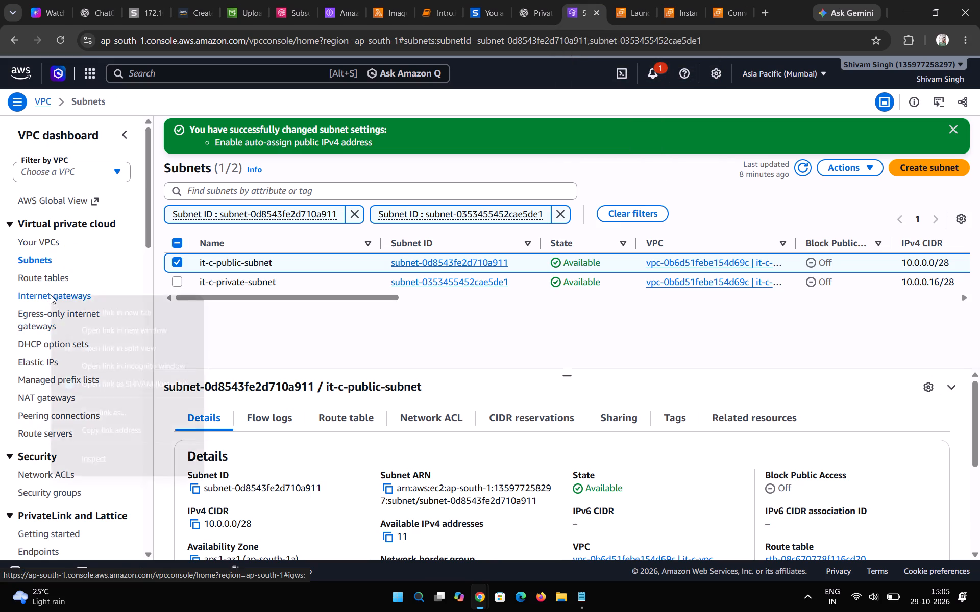
left_click(94, 308)
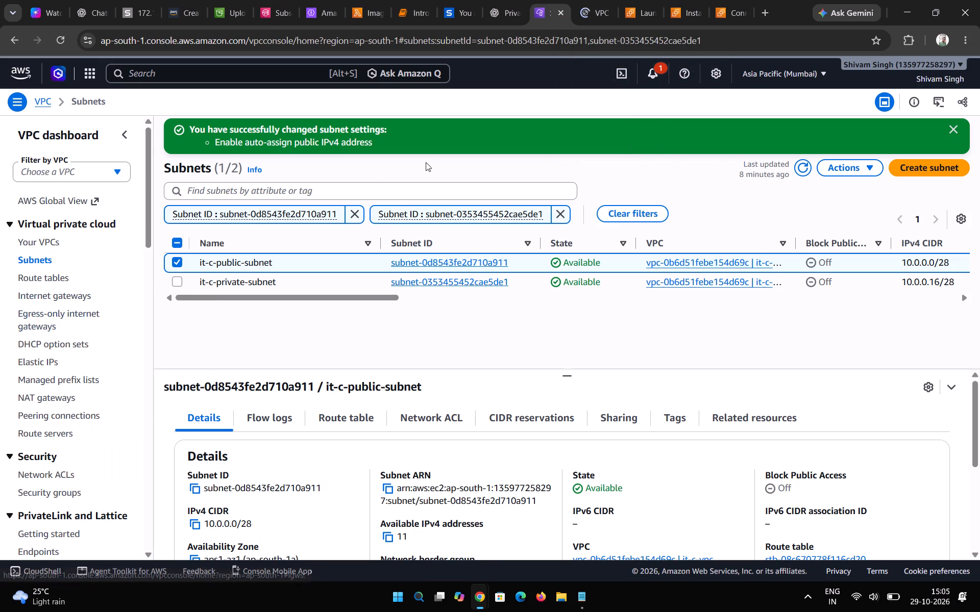
left_click(589, 6)
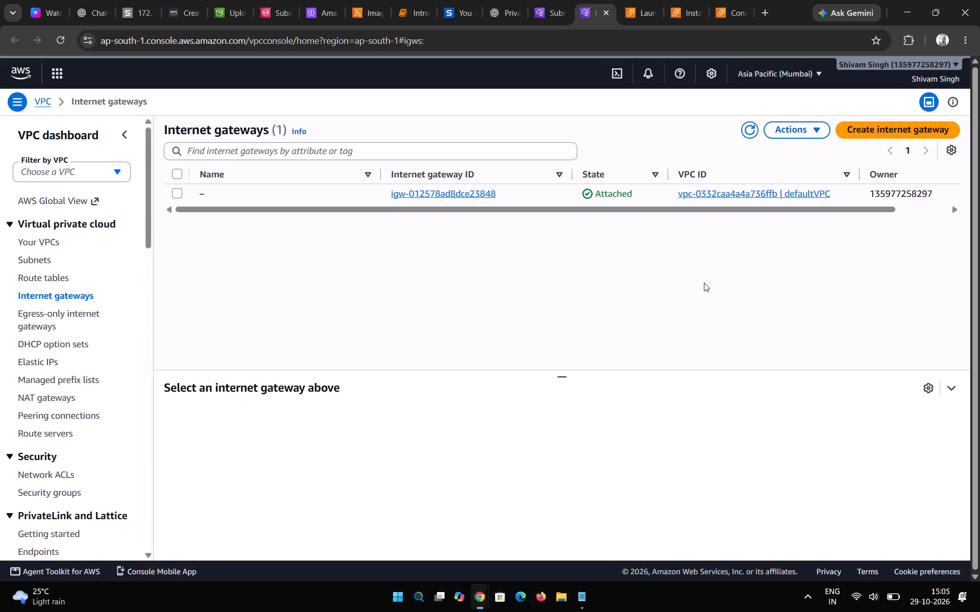
left_click(873, 133)
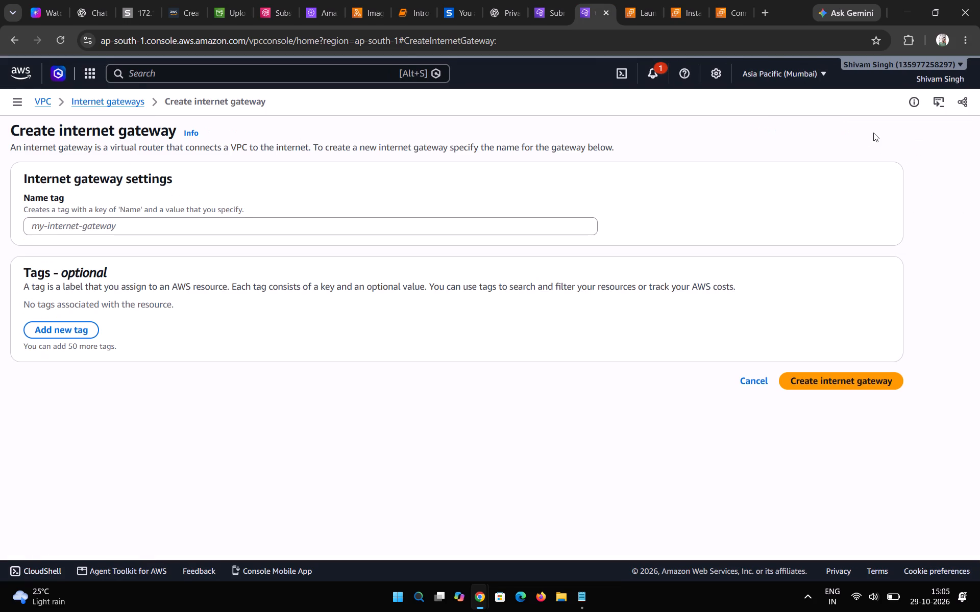
left_click(104, 221)
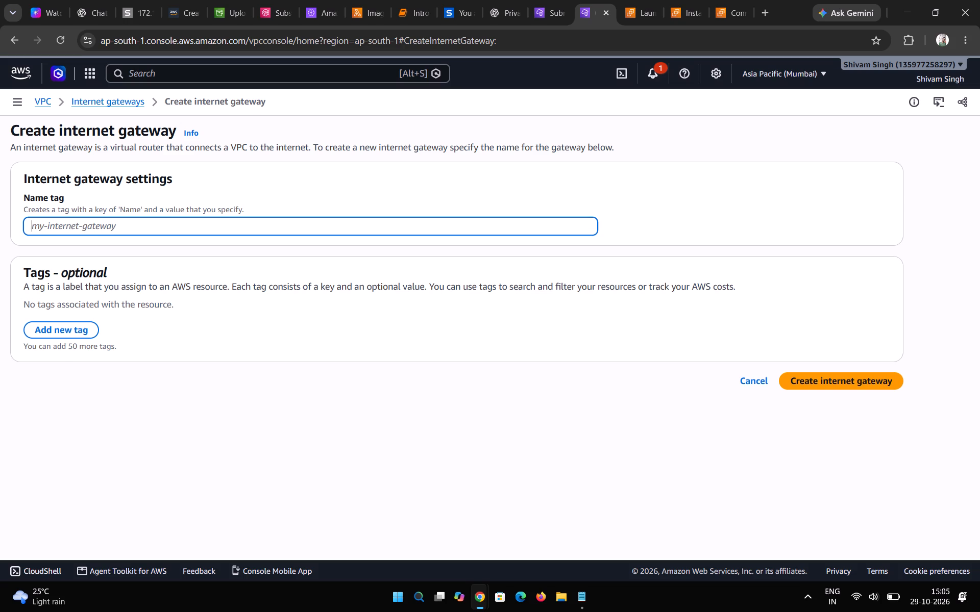
type("it-c")
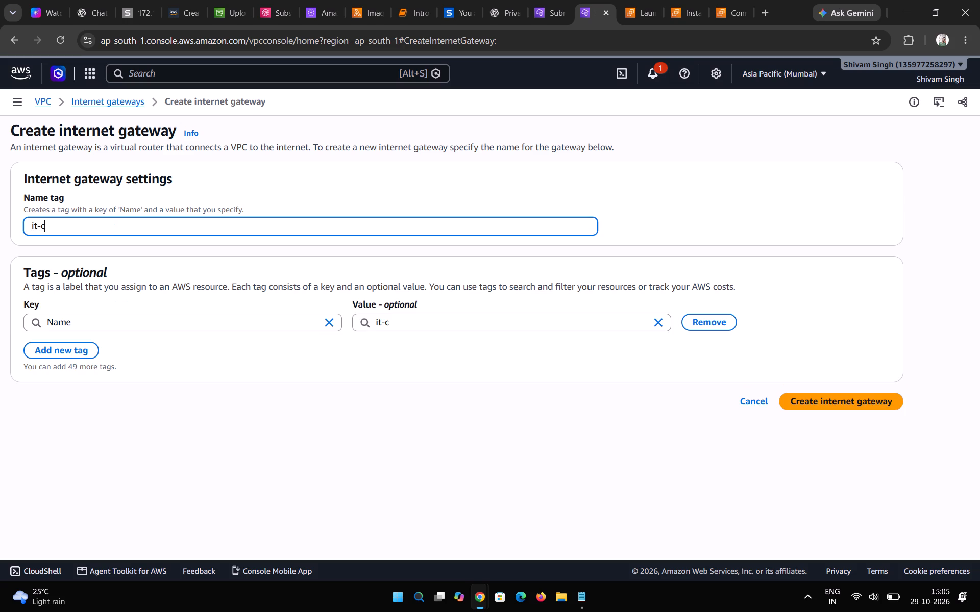
key("minus")
type("gw")
left_click(815, 400)
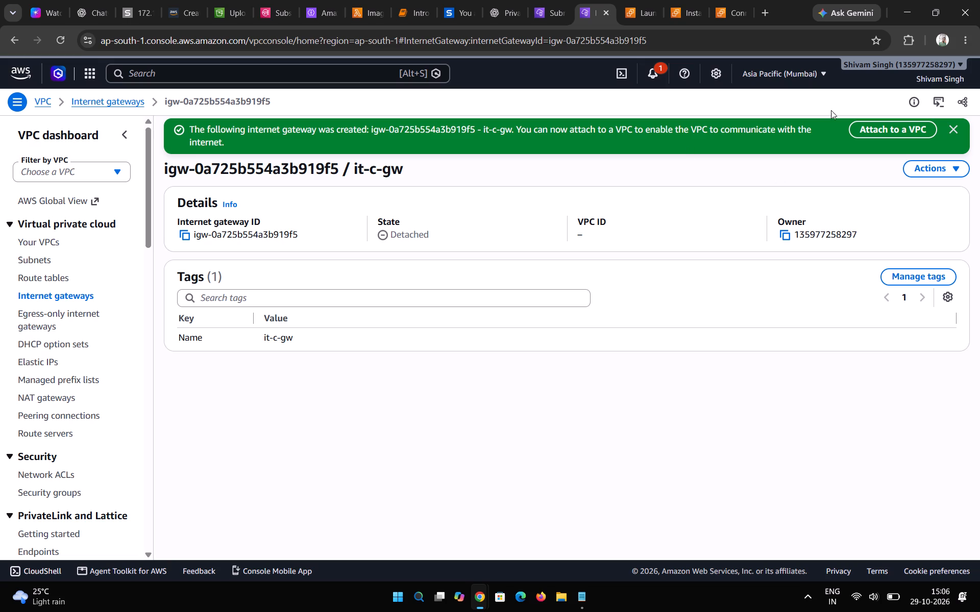
Attach the it-c-gw internet gateway to it-c-vpc.
left_click(870, 125)
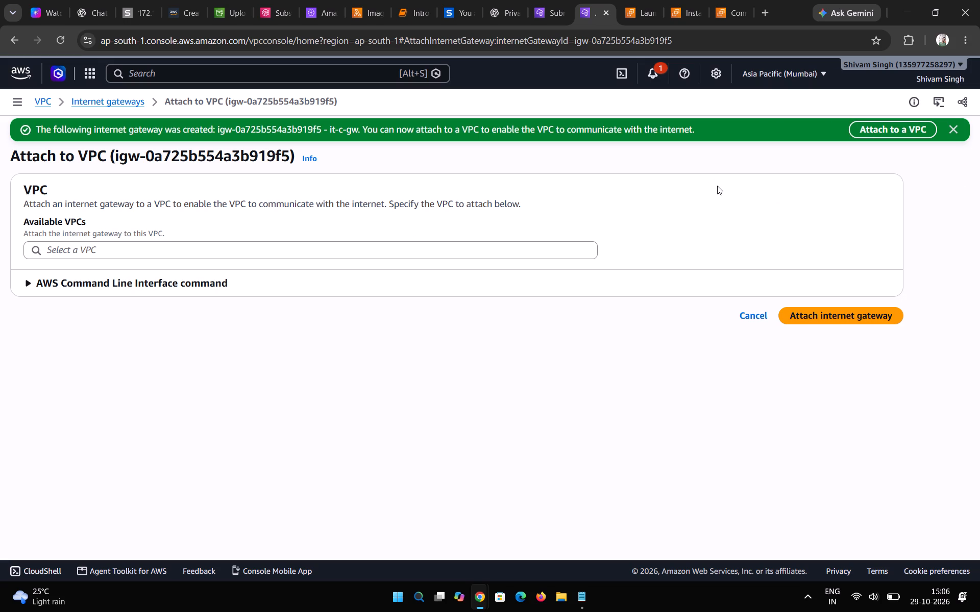
left_click(180, 253)
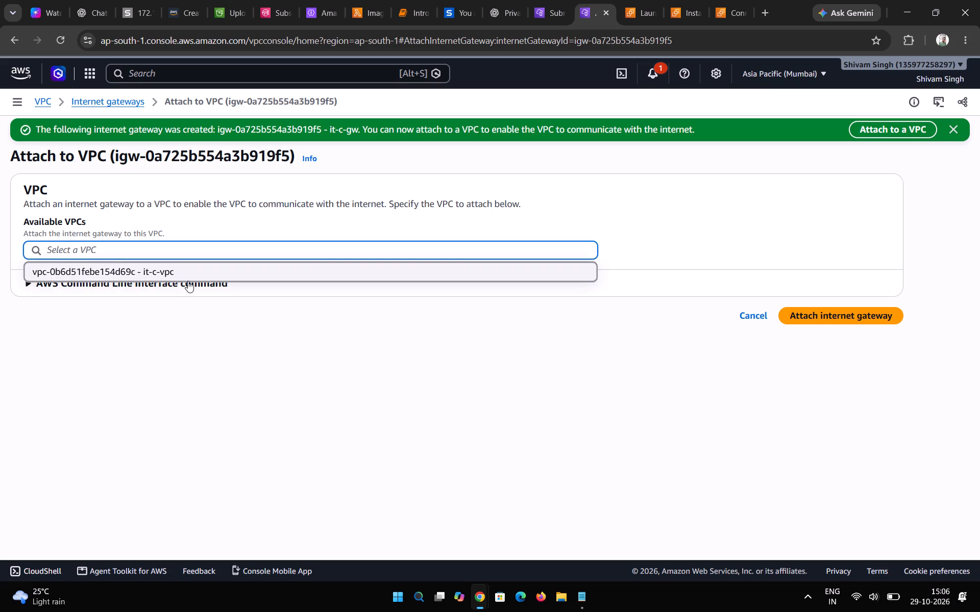
left_click(178, 273)
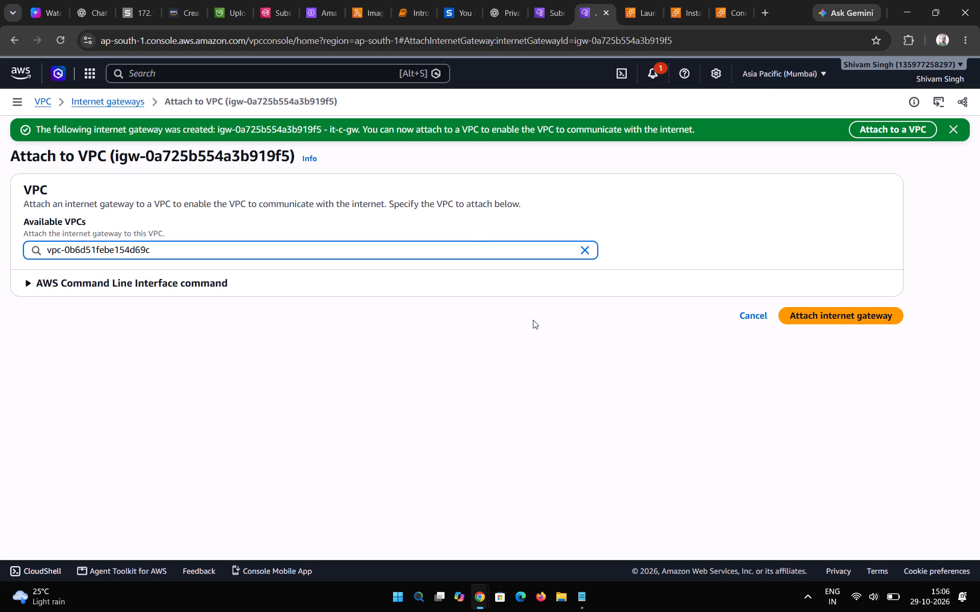
left_click(249, 245)
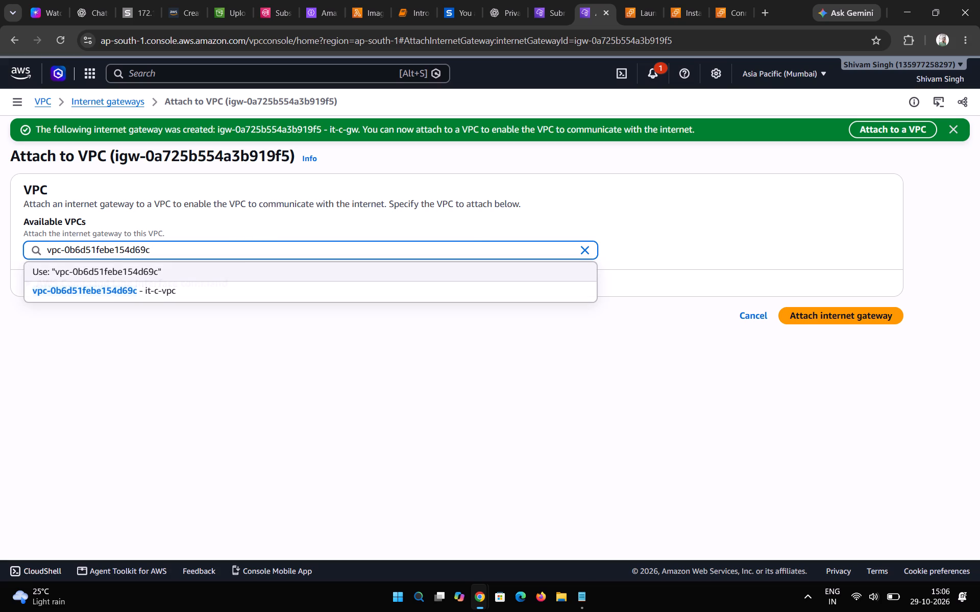
left_click(228, 287)
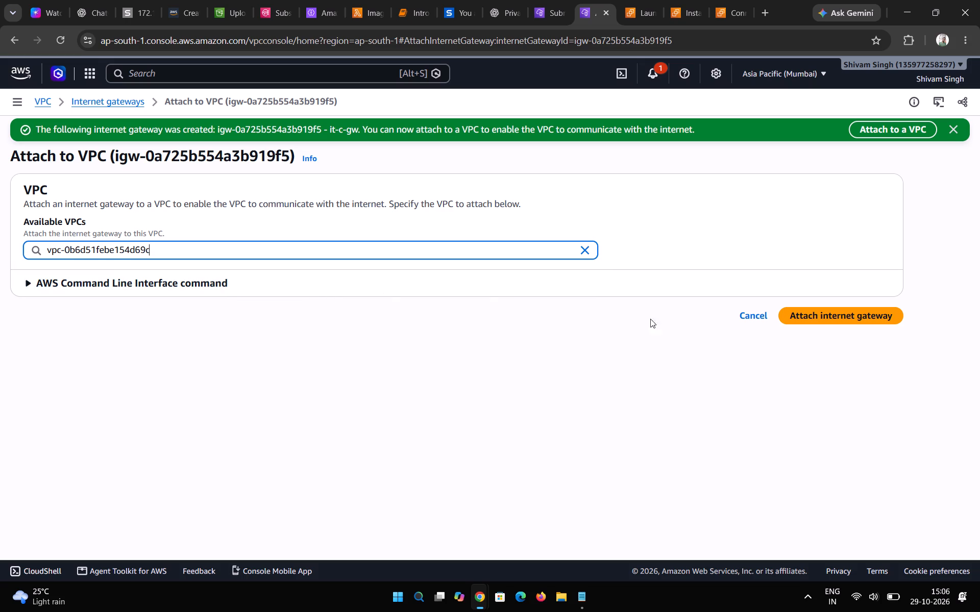
left_click(791, 313)
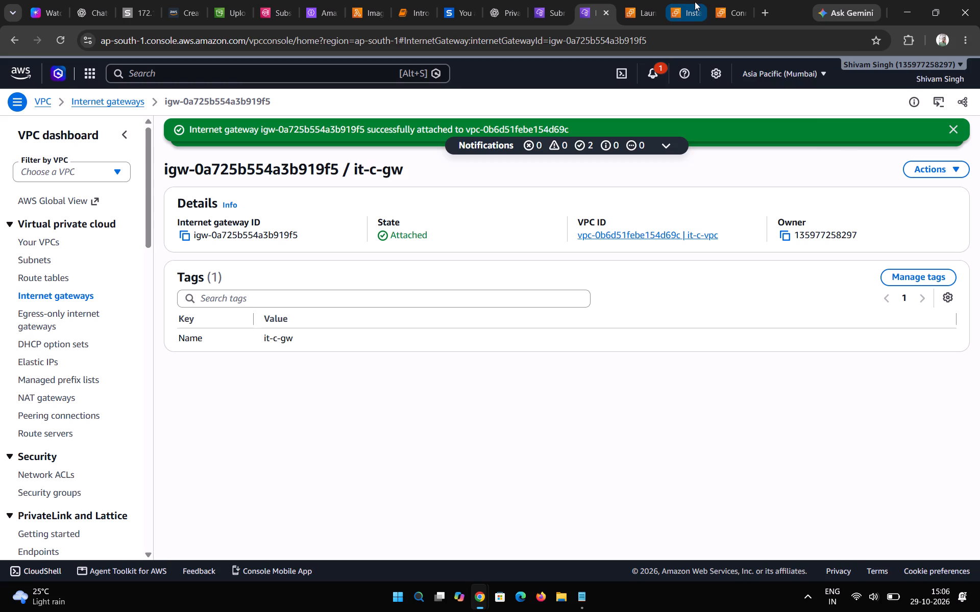
Reload the connection page for public-server and re-examine the EC2 Instance Connect settings and notices.
left_click(721, 6)
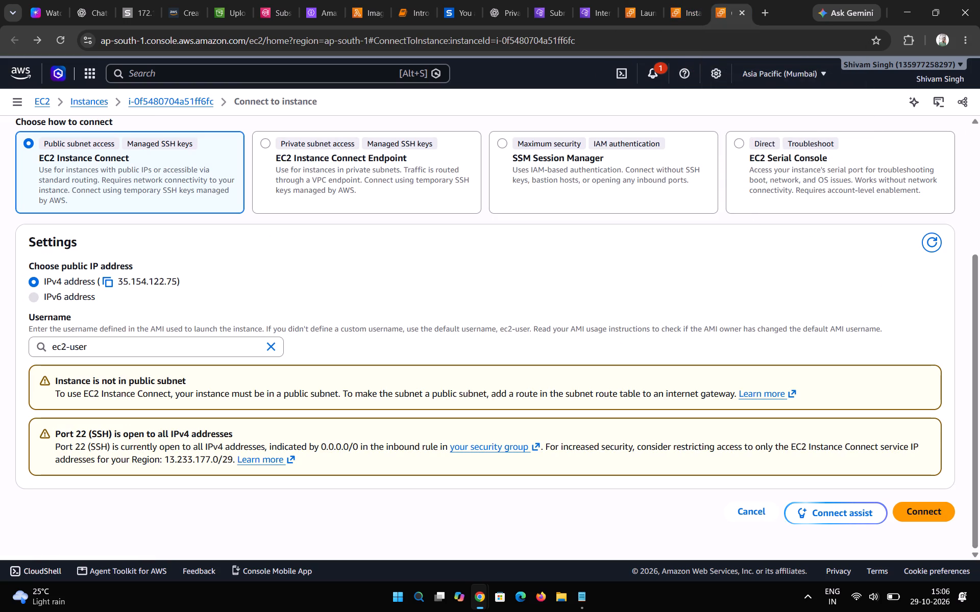
scroll(540, 294, "up", 2)
scroll(540, 294, "down", 1)
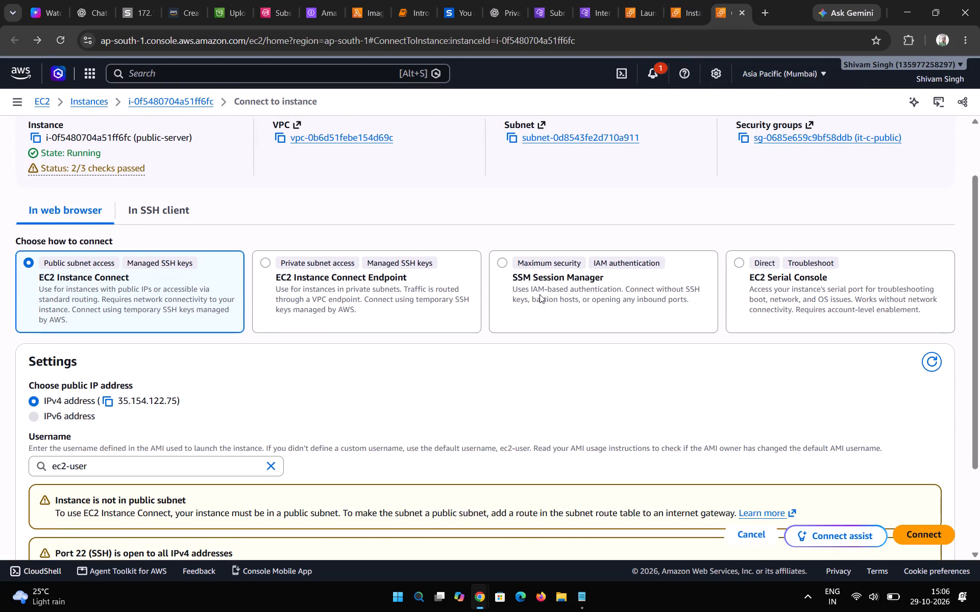
left_click(68, 42)
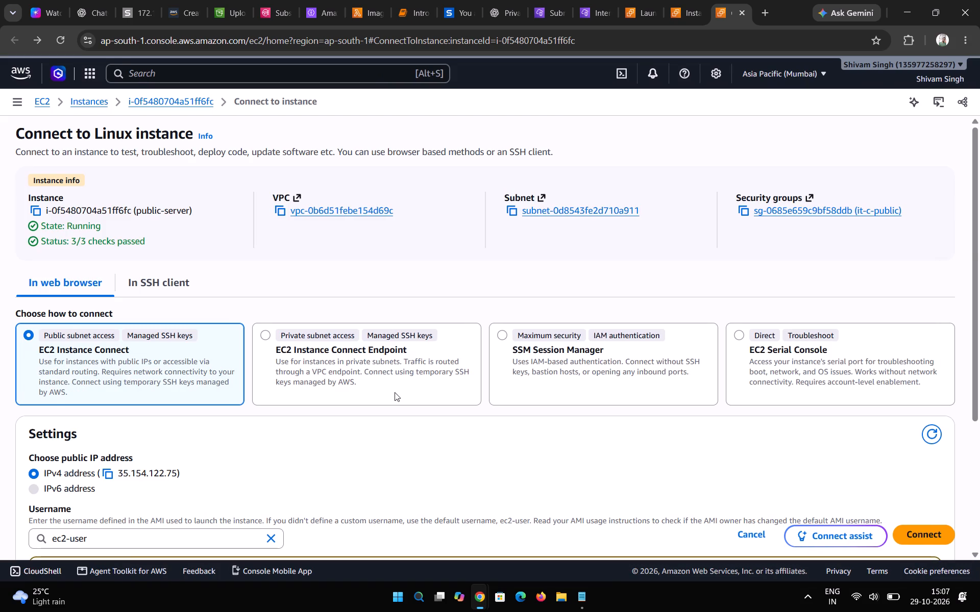
scroll(395, 392, "down", 3)
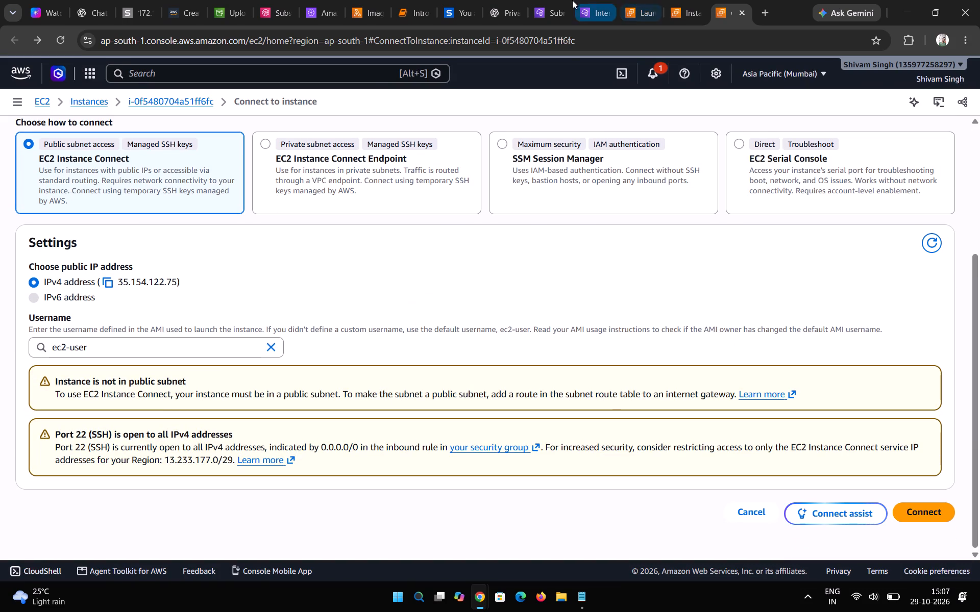
Return to the details of the it-c-gw internet gateway in the VPC console.
left_click(535, 0)
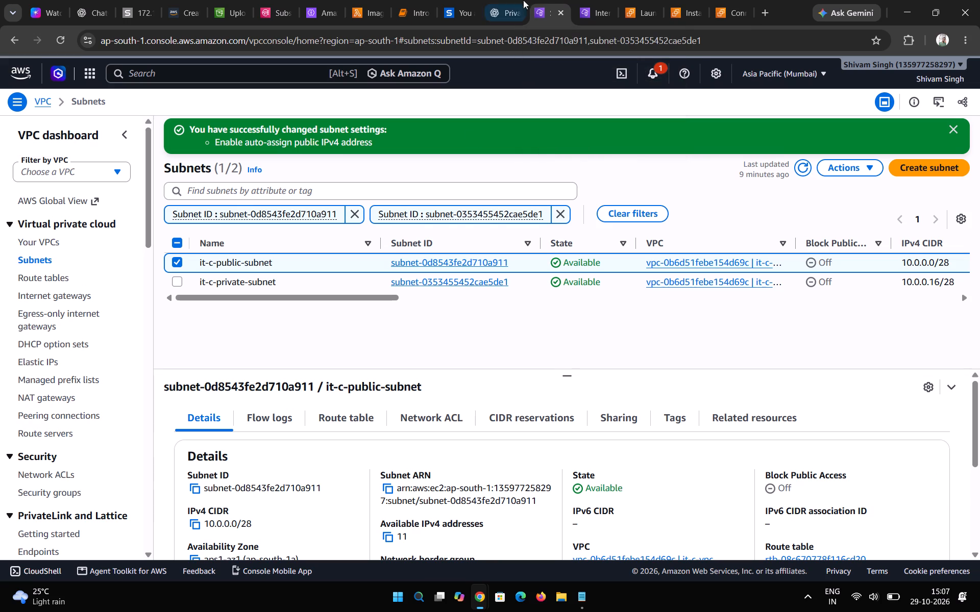
left_click(600, 5)
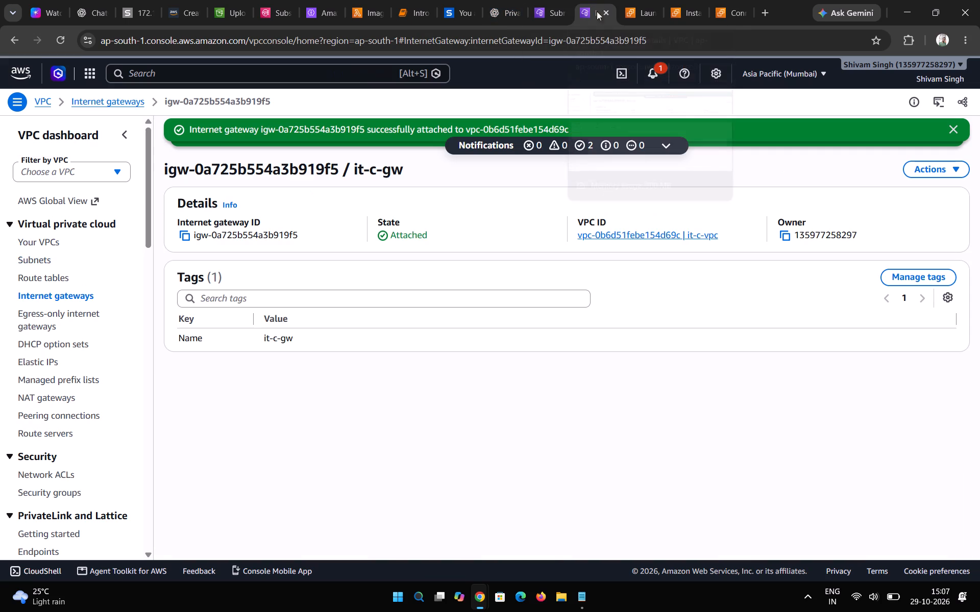